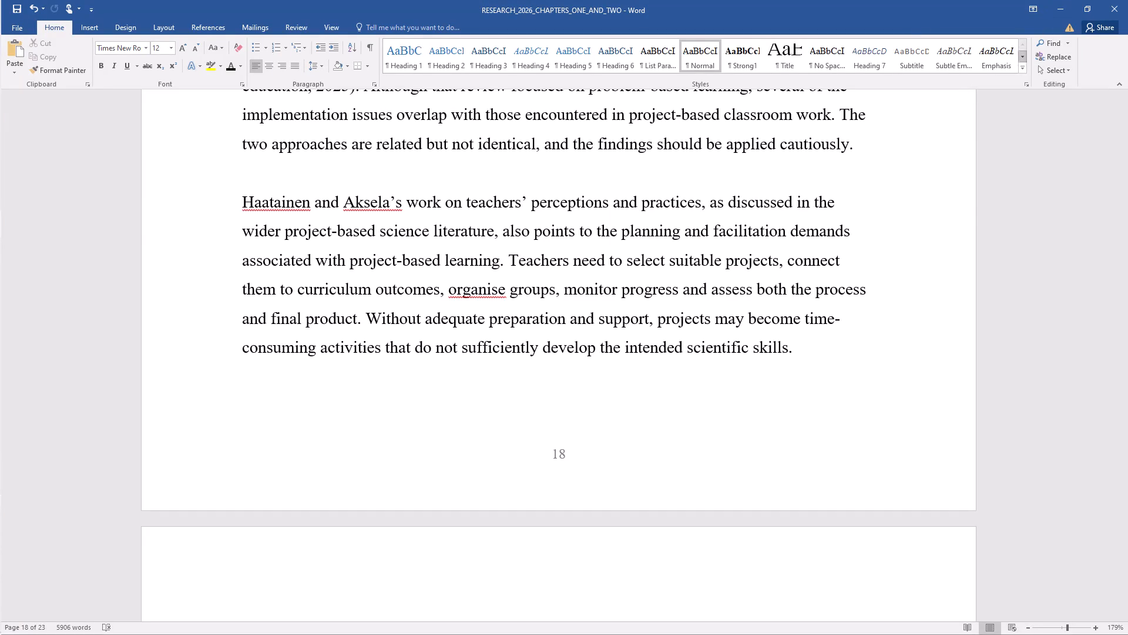
# Correct the flagged spelling of "organise" to "organize" in the last paragraph on page 18.
pyautogui.rightClick(479, 291)
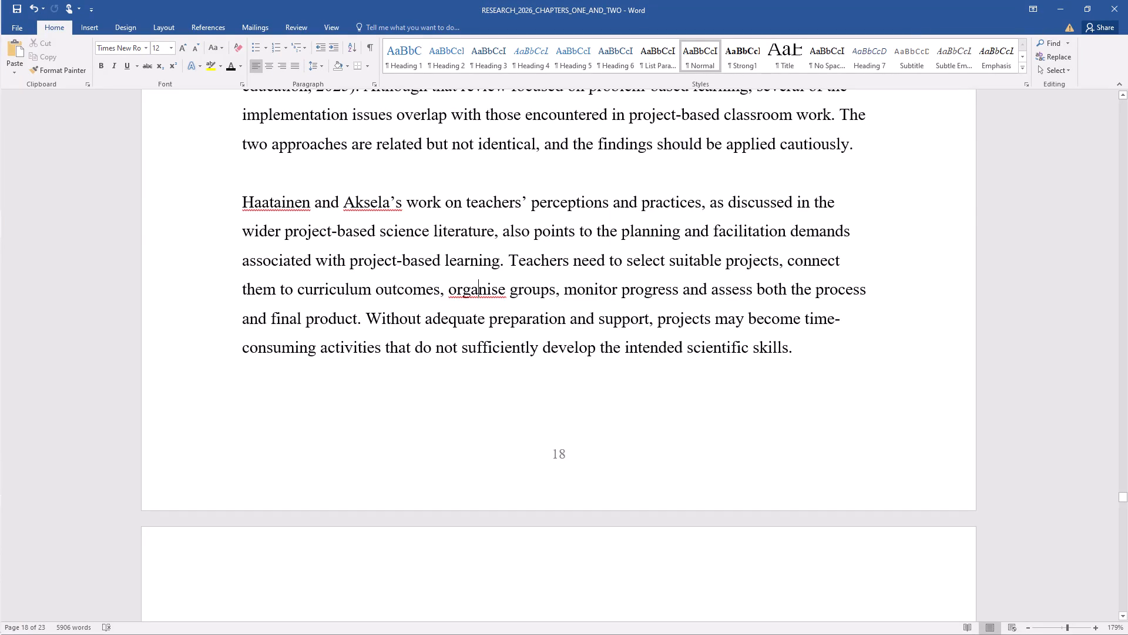
pyautogui.rightClick(485, 287)
pyautogui.click(516, 303)
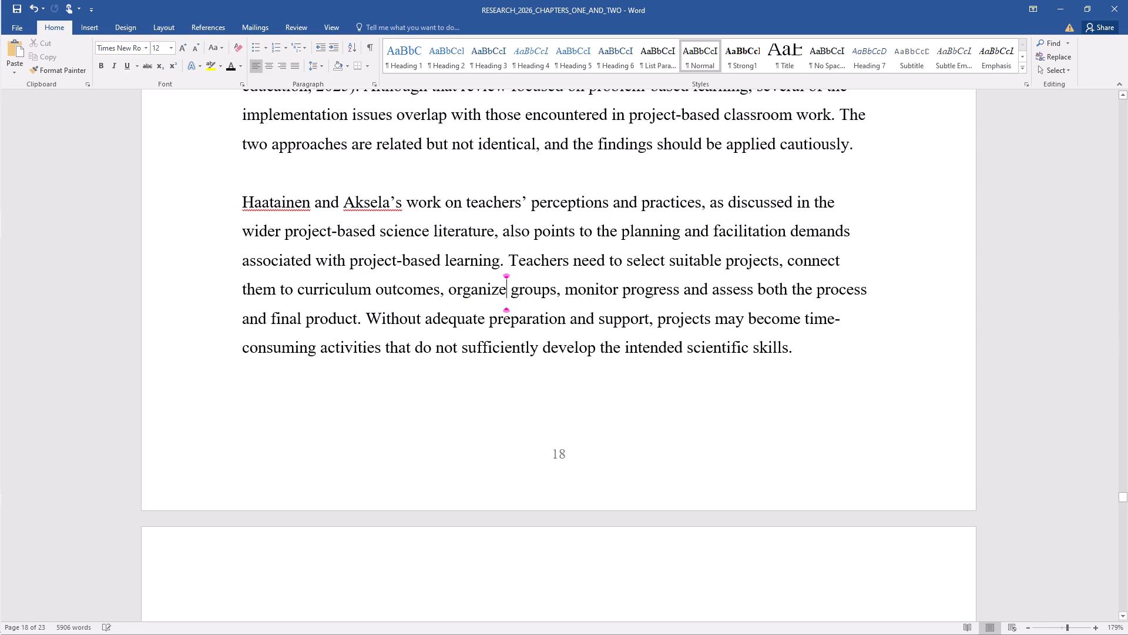
# Ignore all spelling flags for the author names "Aksela's" and "Haatainen" in the last paragraph on page 18.
pyautogui.rightClick(377, 204)
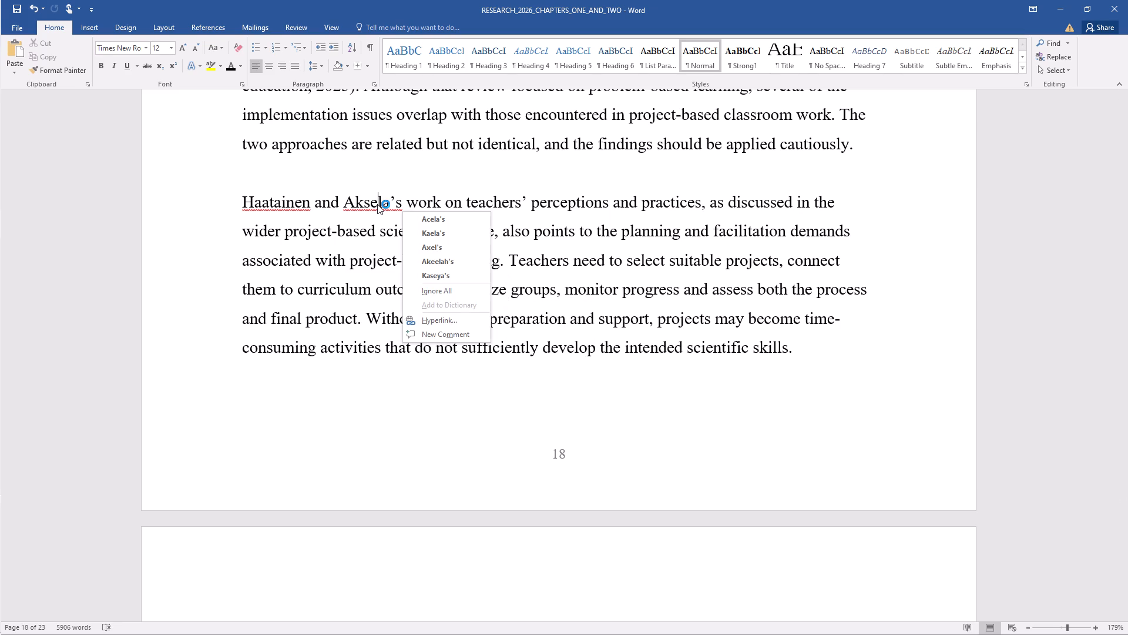
pyautogui.click(435, 293)
pyautogui.rightClick(287, 202)
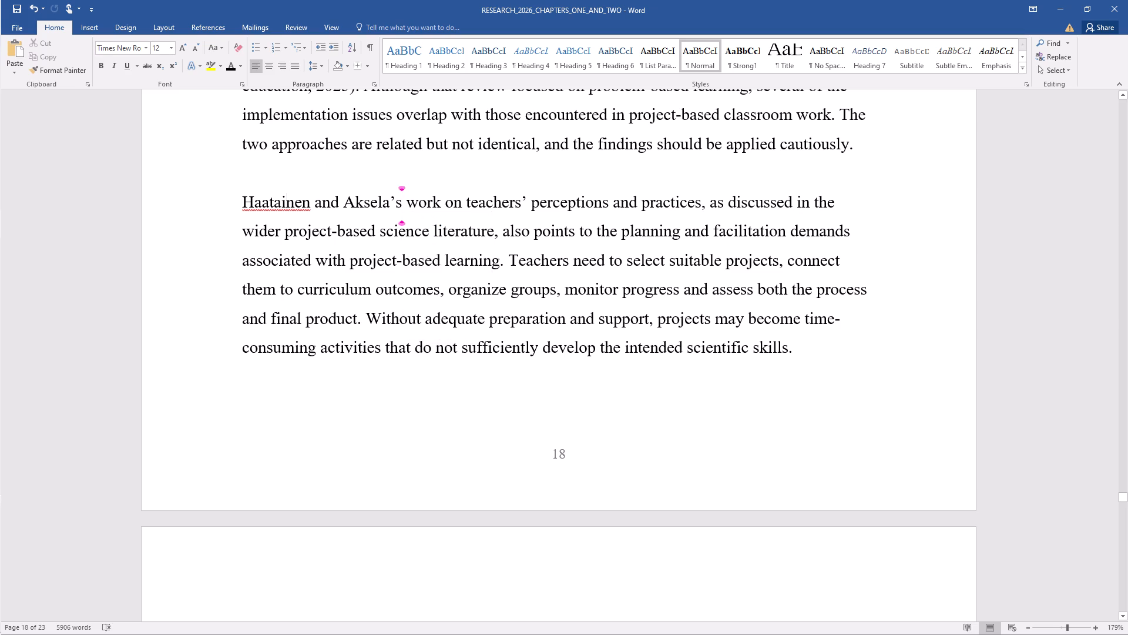
pyautogui.click(338, 240)
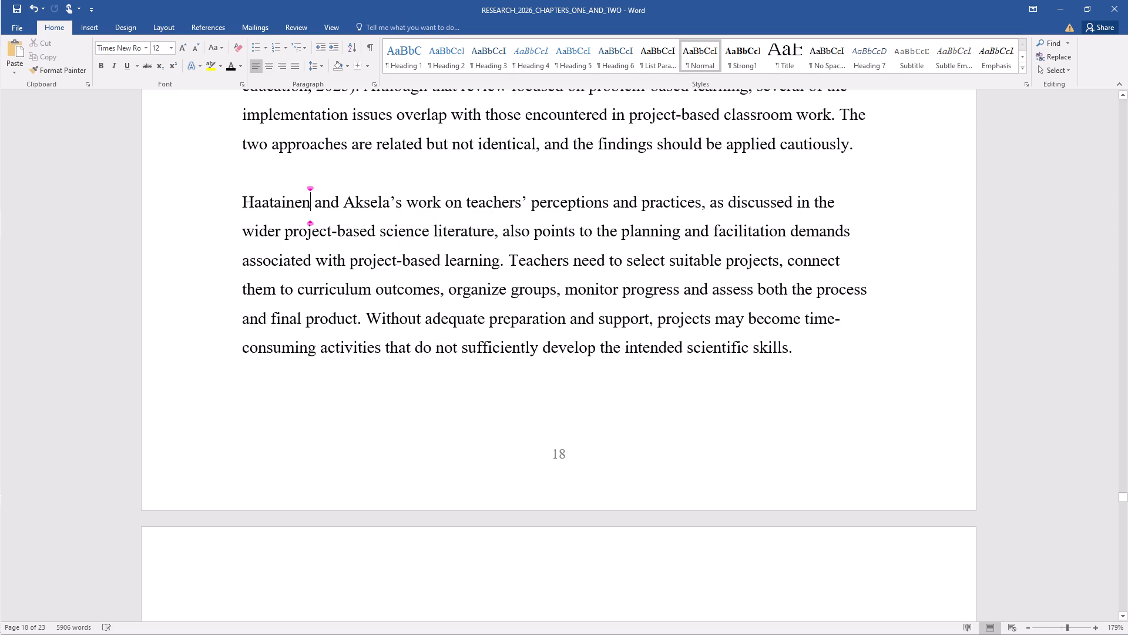
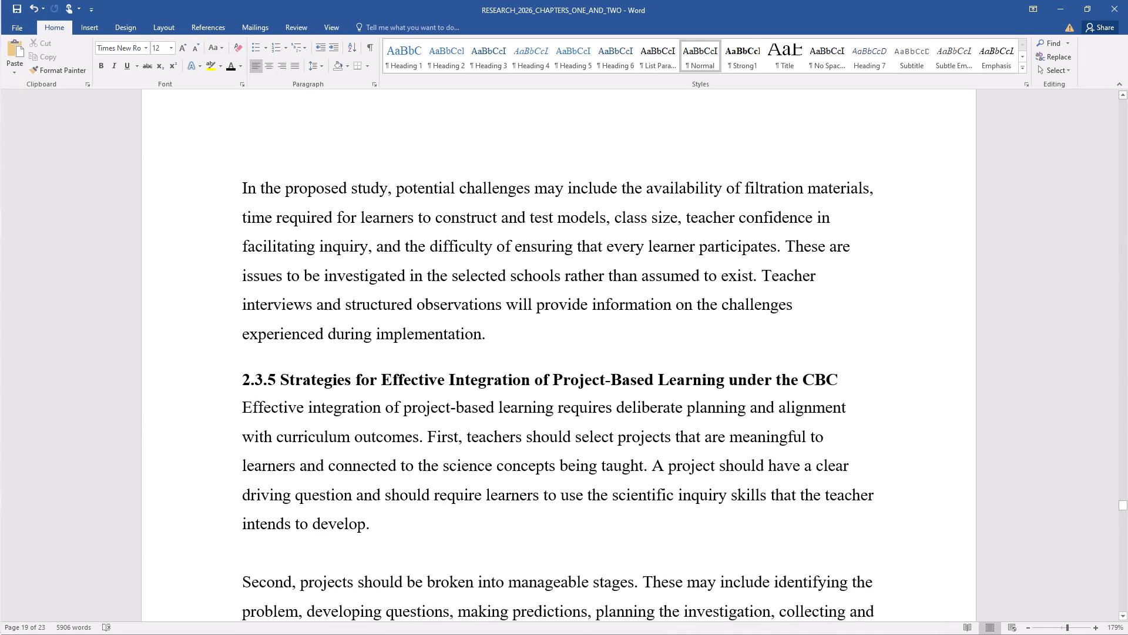
# Change the acronym at the end of the 2.3.5 heading to "CBE" and save the document.
pyautogui.click(839, 380)
pyautogui.press('BackSpace')
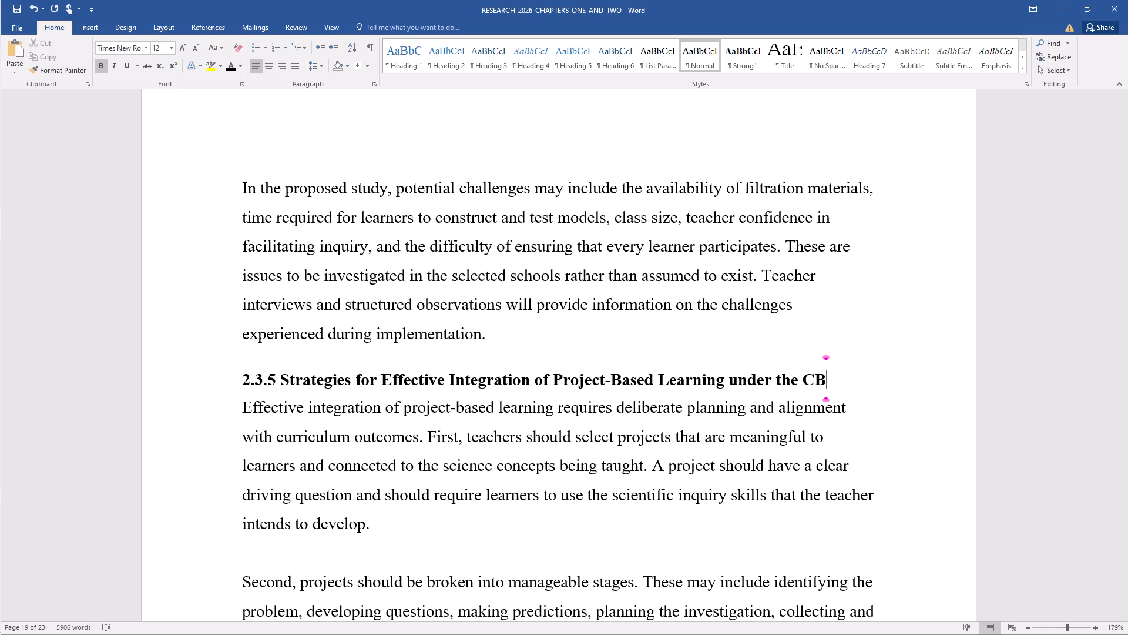
pyautogui.press('e')
pyautogui.hotkey('ctrl', 's')
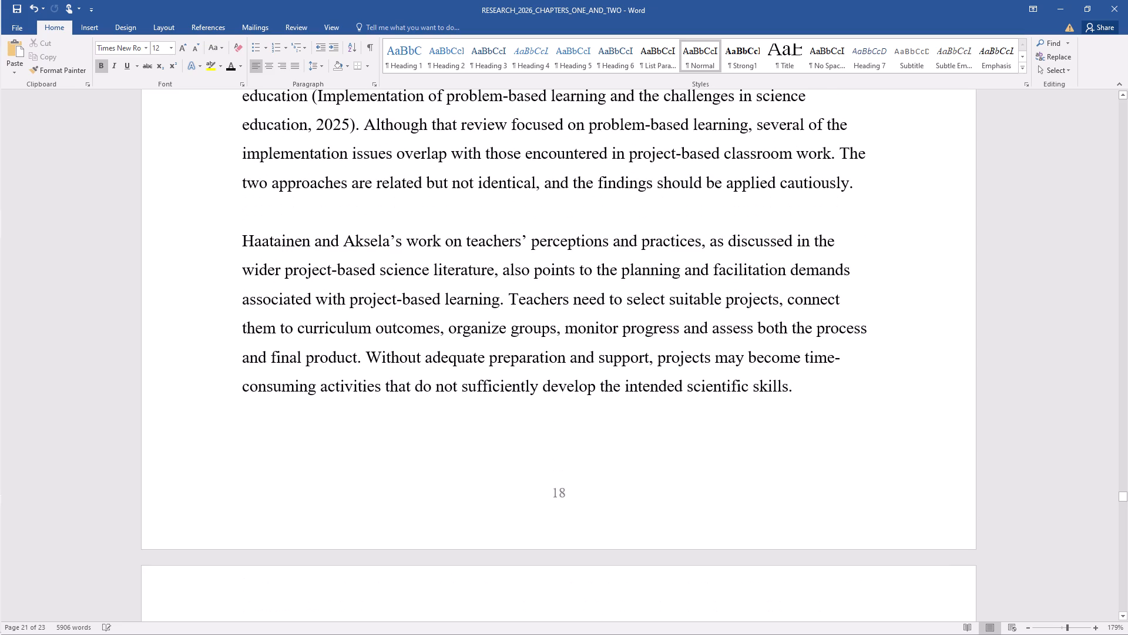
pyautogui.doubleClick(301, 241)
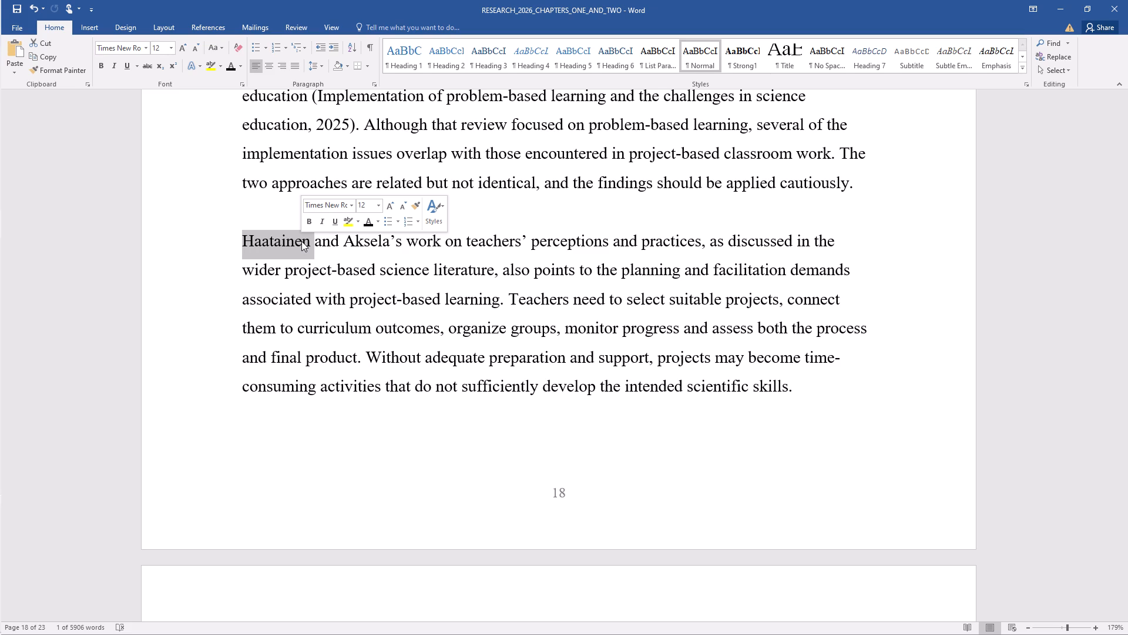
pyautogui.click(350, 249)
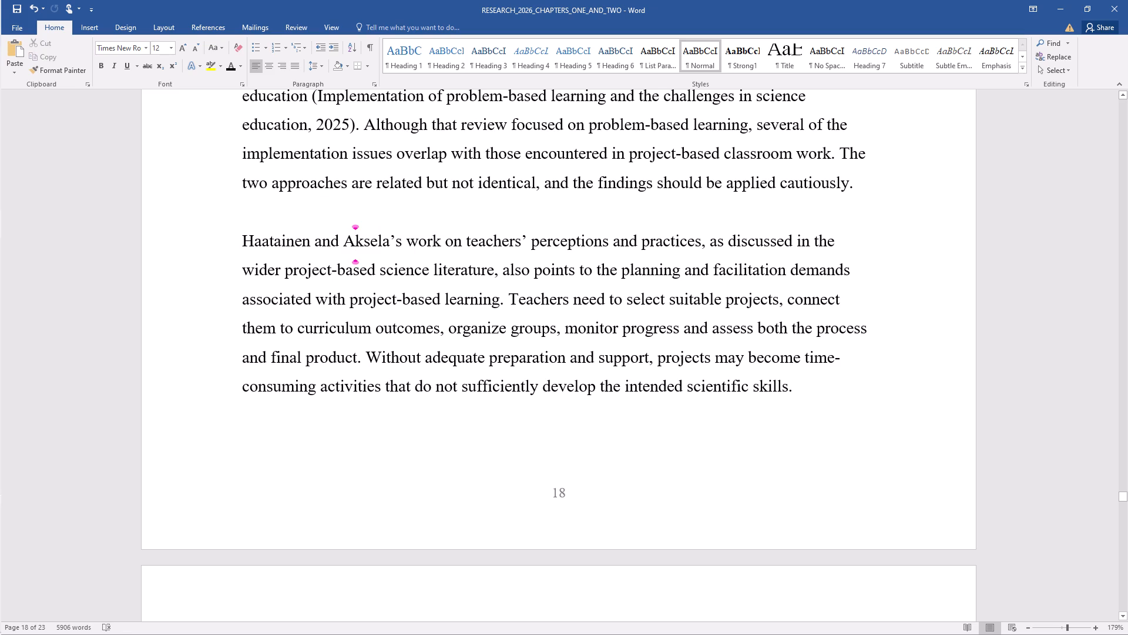
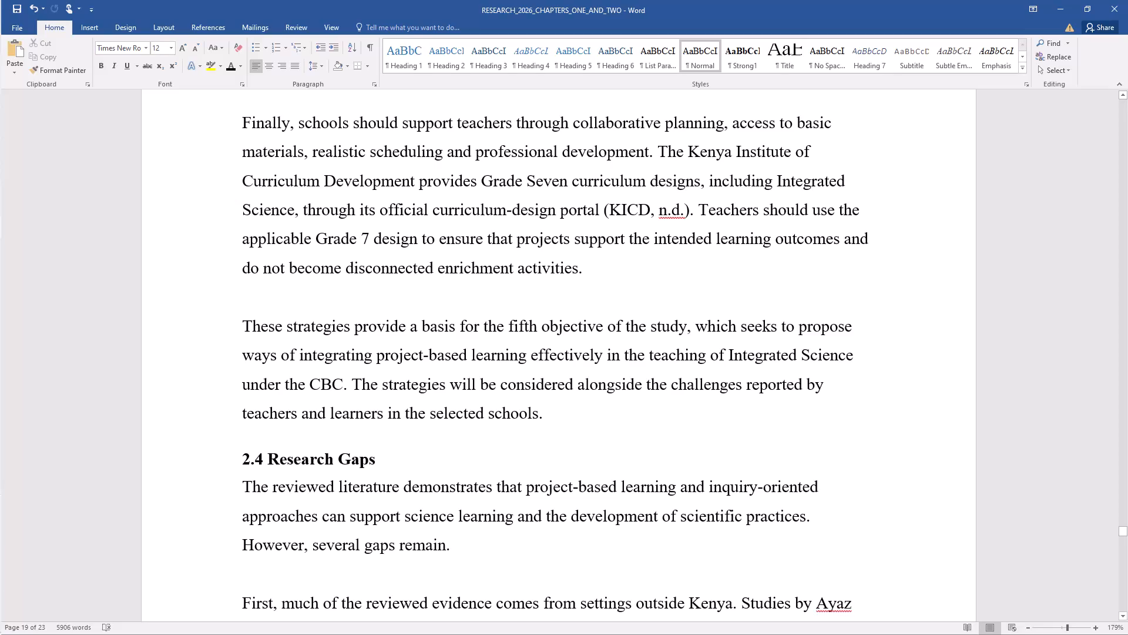
# Delete "n.d." and the space before it from the KICD citation in the "Finally, schools should support teachers" paragraph, and save the document.
pyautogui.rightClick(677, 212)
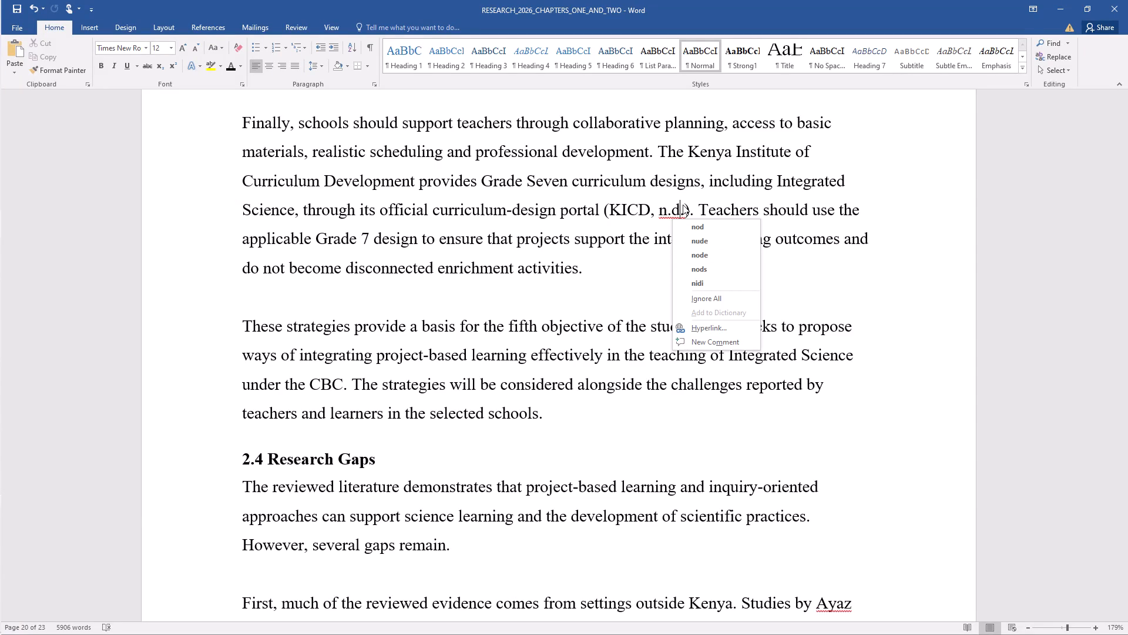
pyautogui.press('BackSpace')
pyautogui.press('BackSpace')
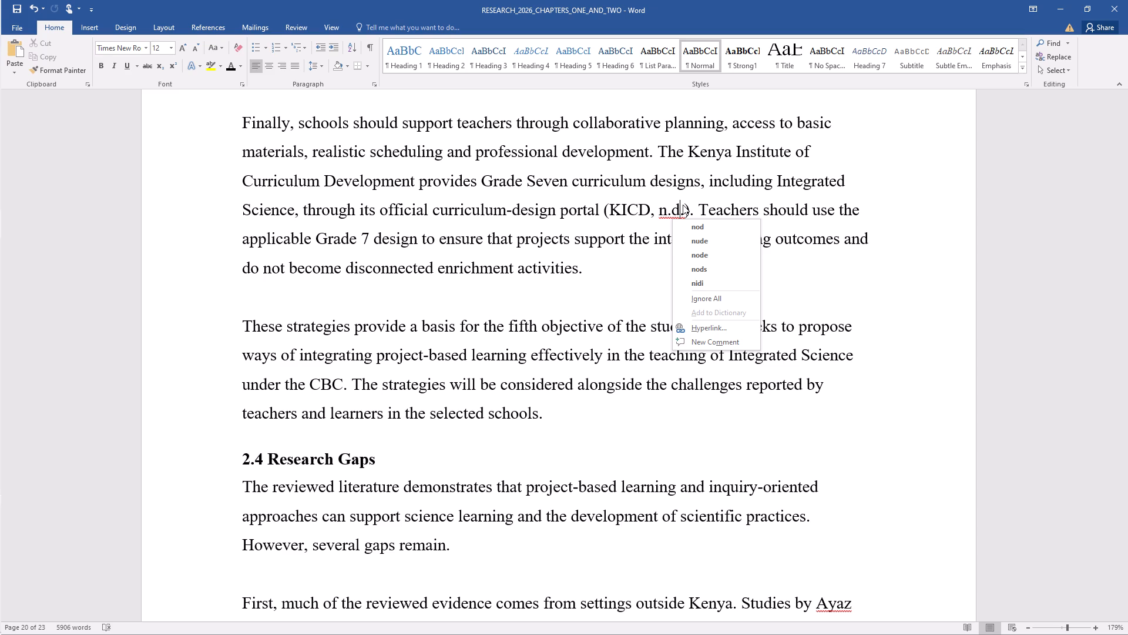
pyautogui.click(684, 209)
pyautogui.press('BackSpace')
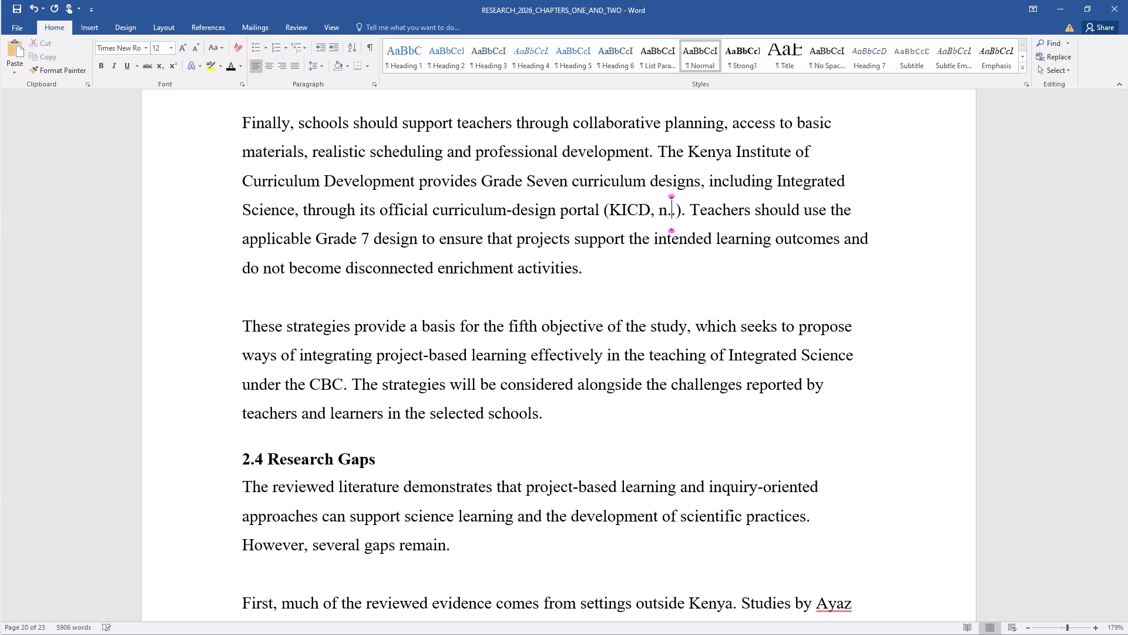
pyautogui.press('BackSpace')
pyautogui.press('BackSpace')
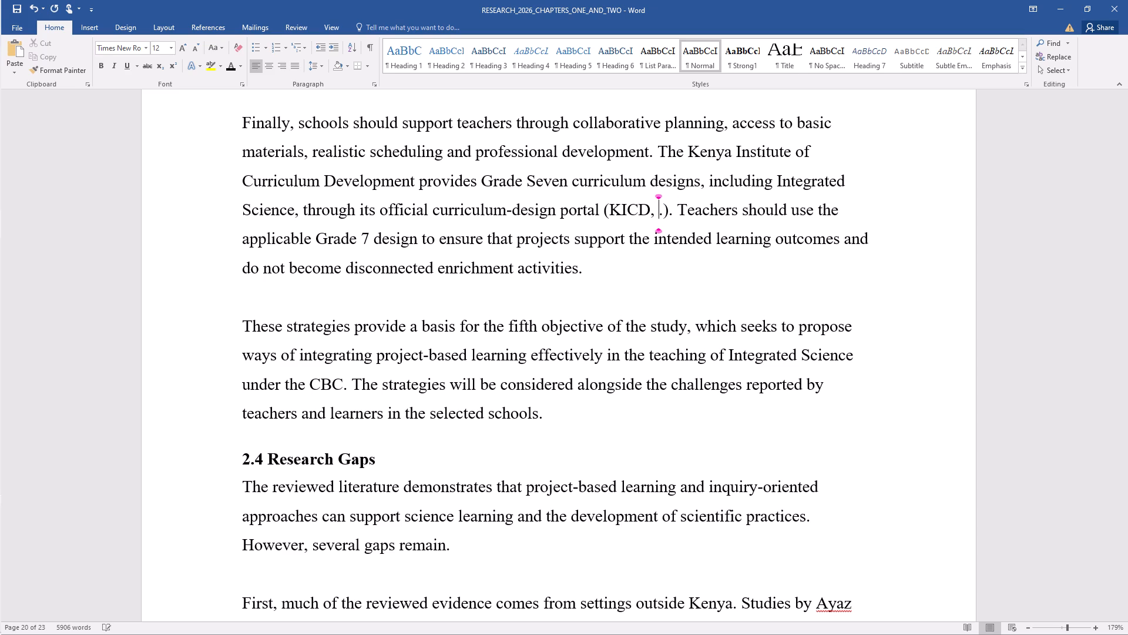
pyautogui.press('Delete')
pyautogui.press('BackSpace')
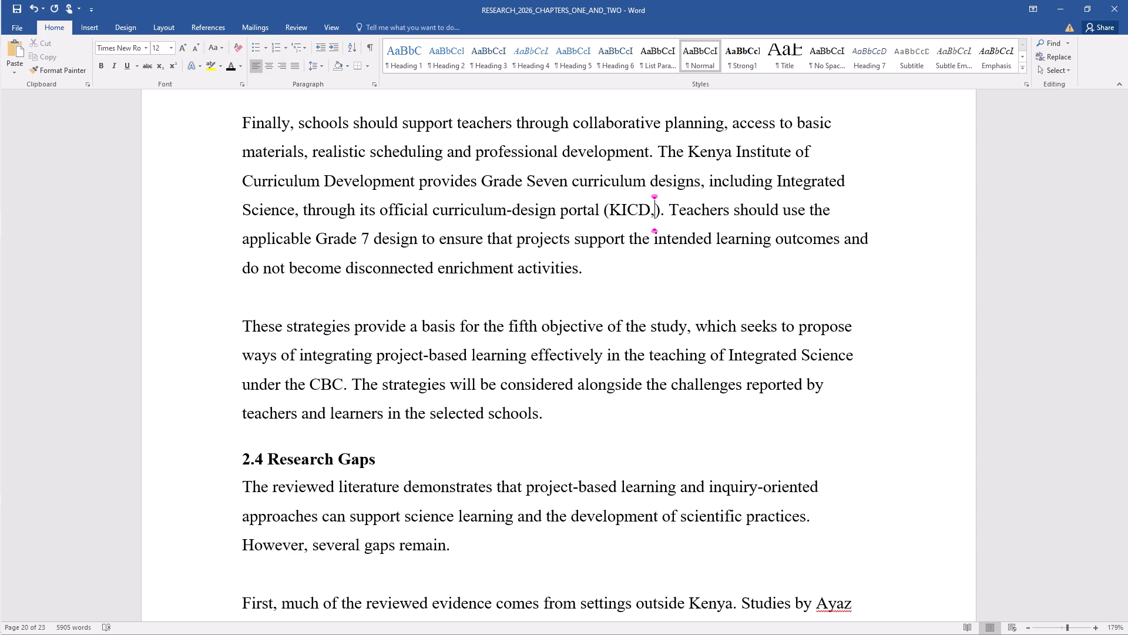
pyautogui.hotkey('ctrl', 's')
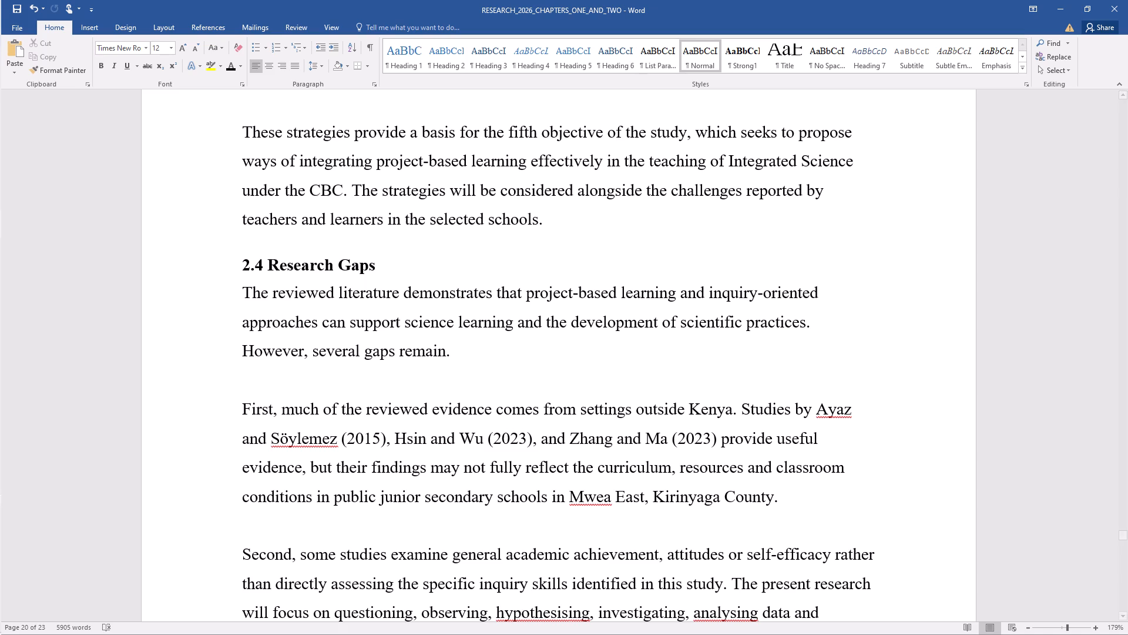
# Change the curriculum acronym to "CBE" in the "These strategies provide a basis" paragraph above heading 2.4 Research Gaps.
pyautogui.click(348, 188)
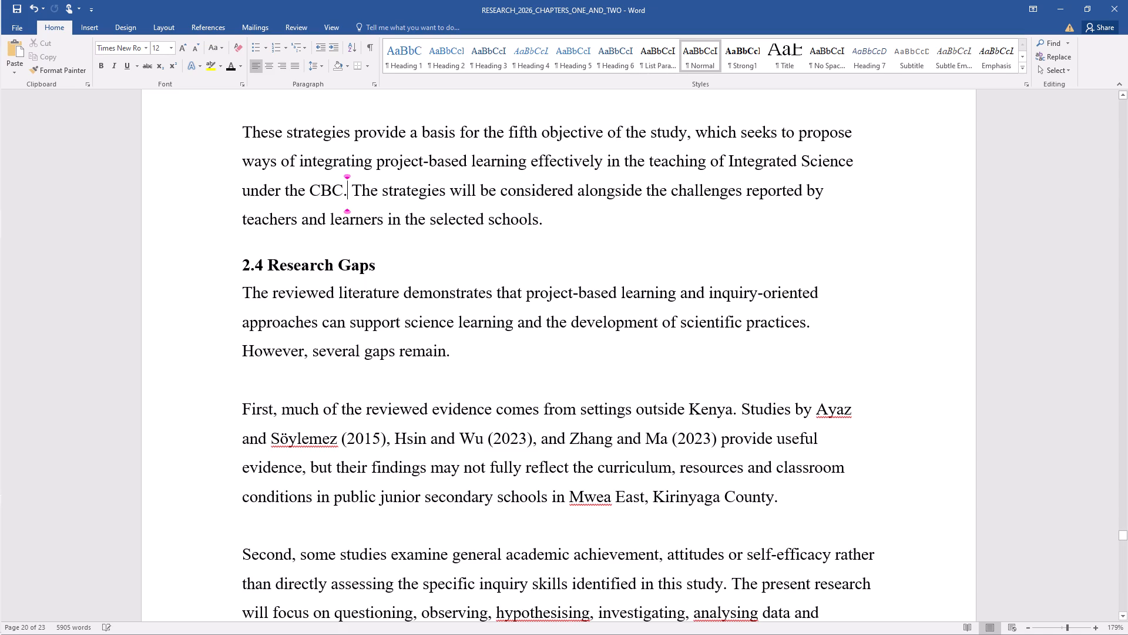
pyautogui.click(342, 188)
pyautogui.press('BackSpace')
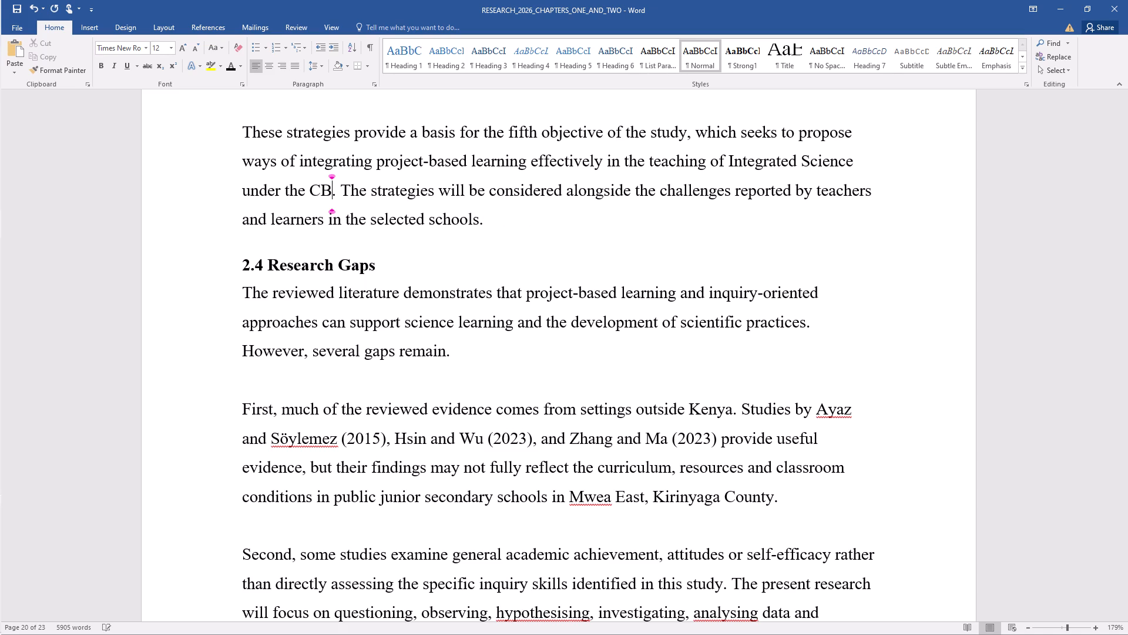
pyautogui.press('d')
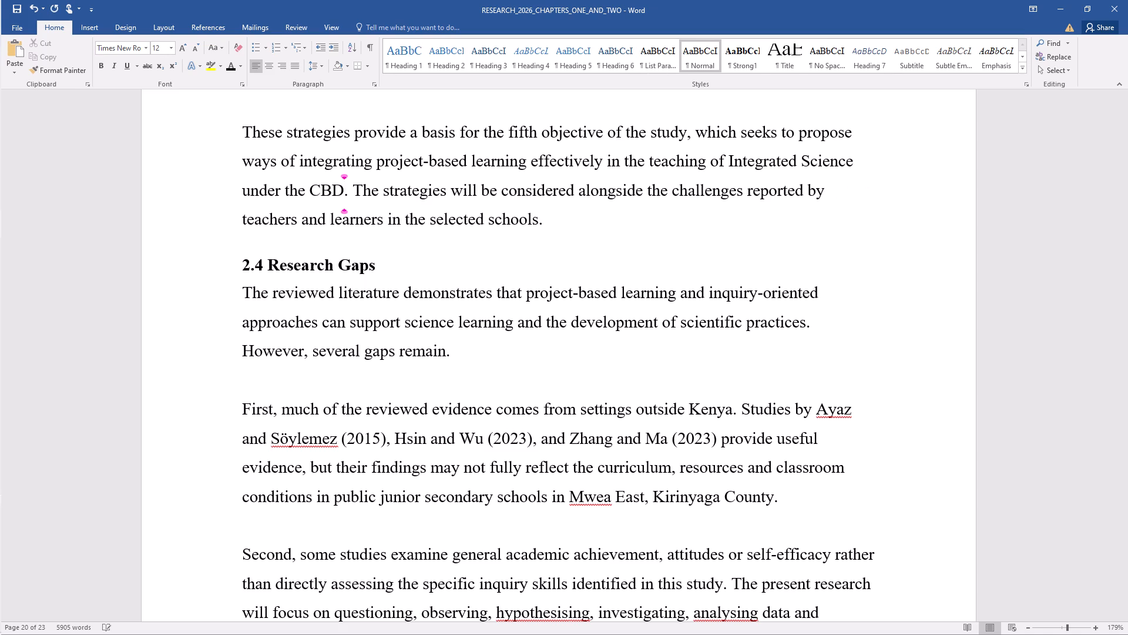
pyautogui.press('BackSpace')
pyautogui.press('e')
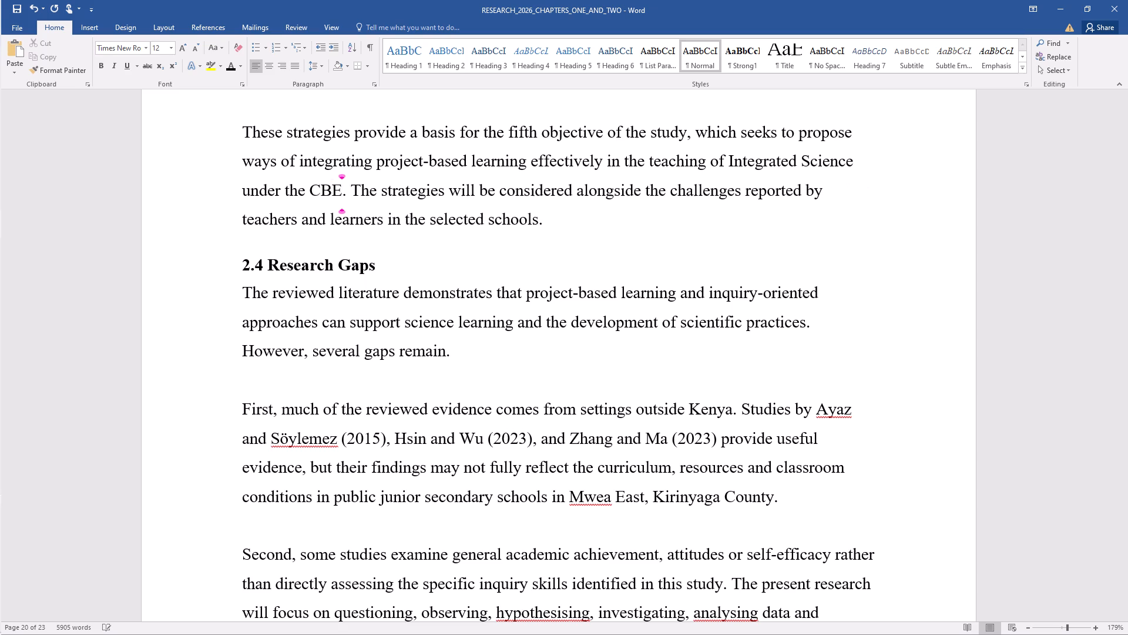
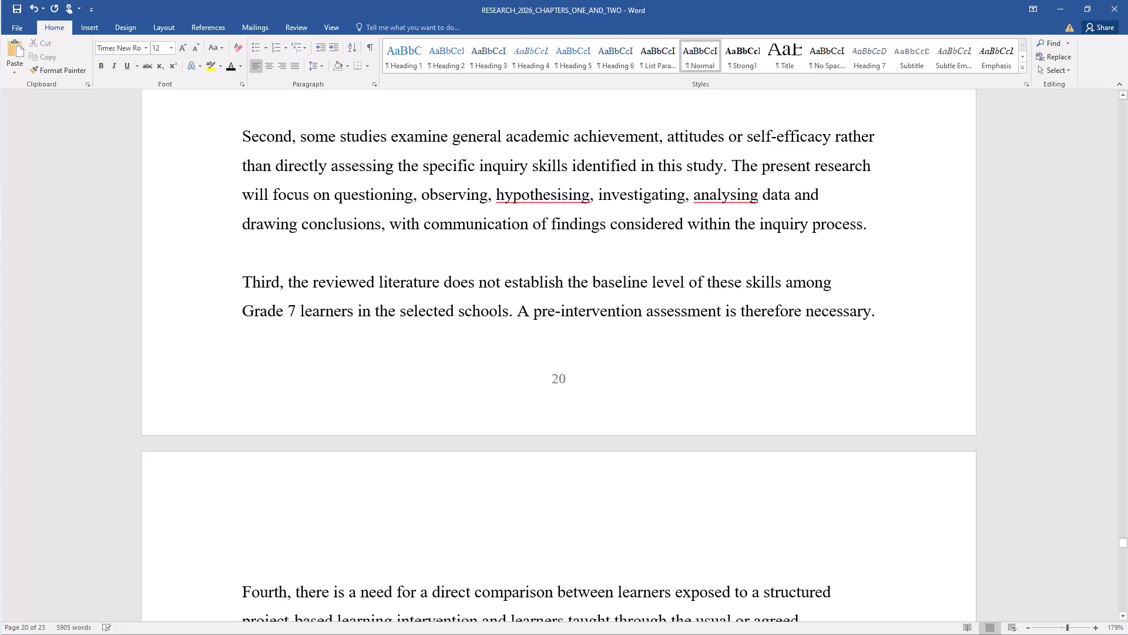
# Correct the flagged words in the "Second, some studies examine" paragraph to the American spellings "hypothesizing" and "analyzing".
pyautogui.rightClick(536, 193)
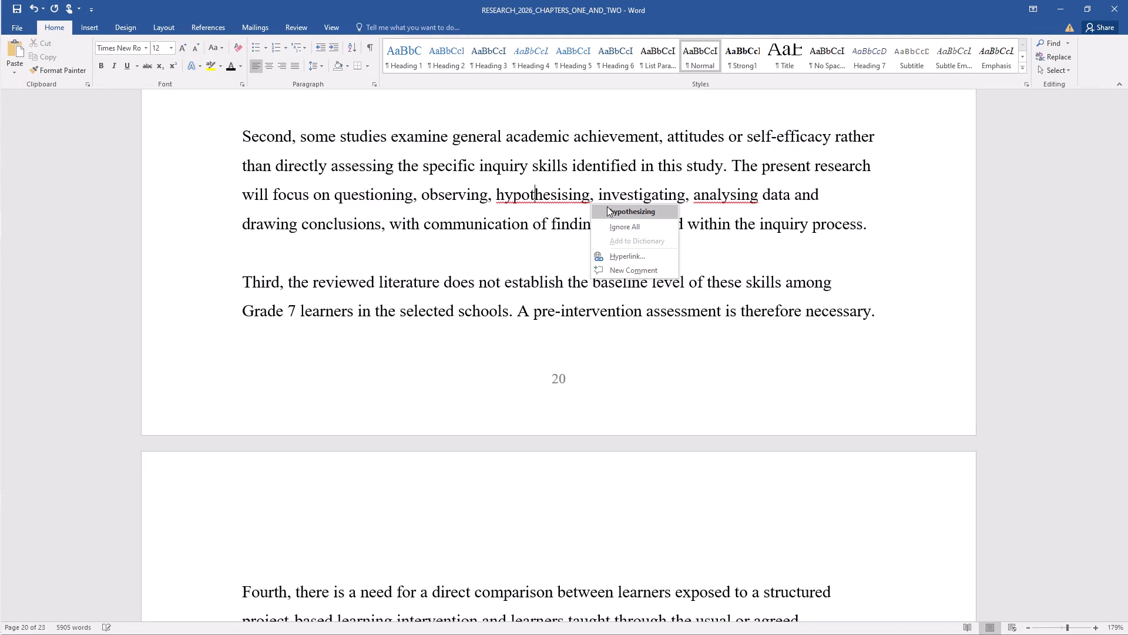
pyautogui.click(616, 207)
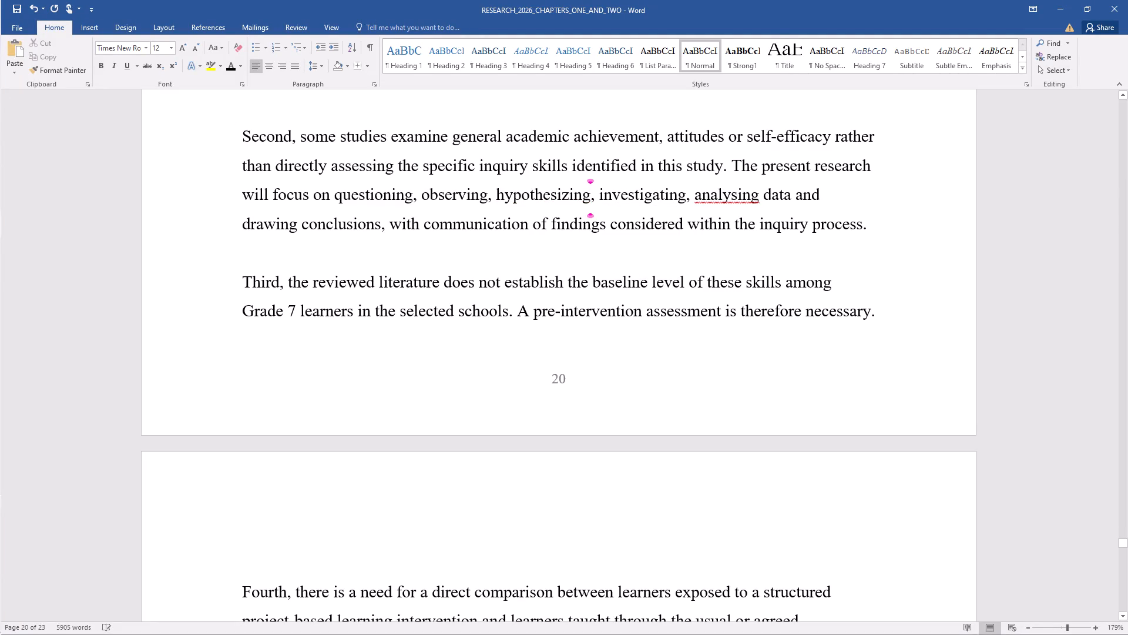
pyautogui.rightClick(733, 192)
pyautogui.click(775, 205)
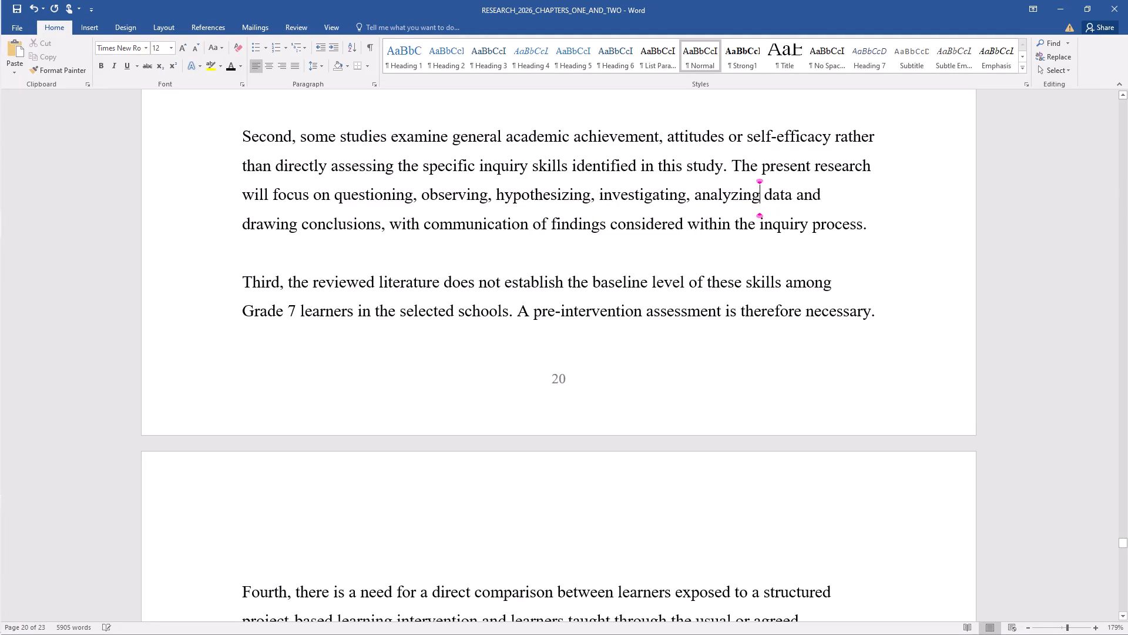
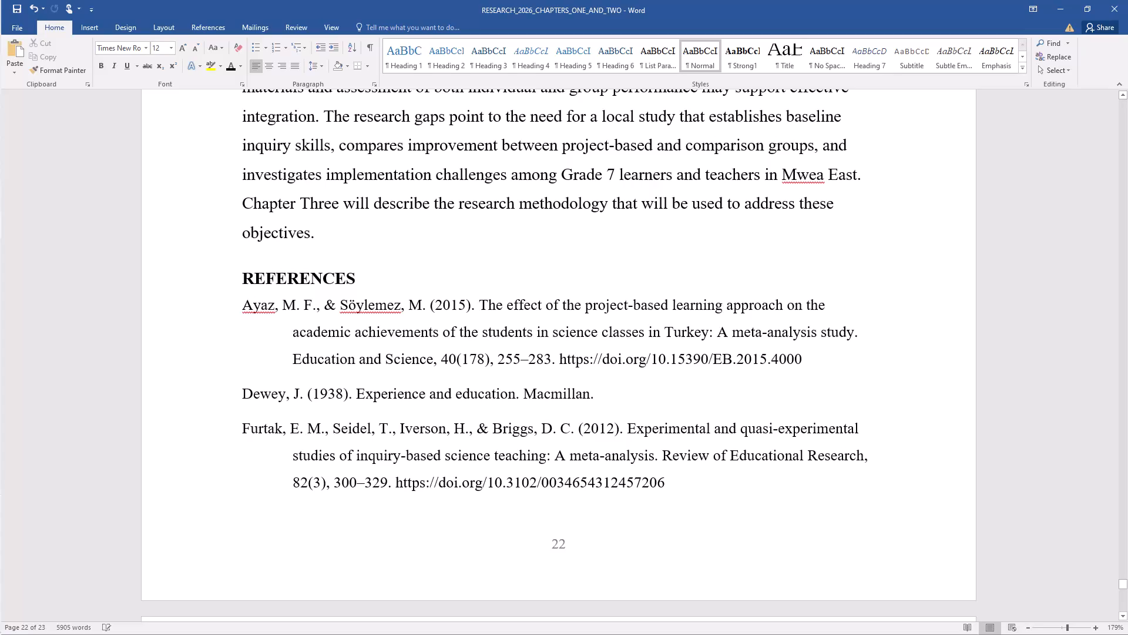
# Italicize the entire REFERENCES section, from its heading through the final Zhang and Ma entry.
pyautogui.moveTo(244, 273); pyautogui.dragTo(487, 583)
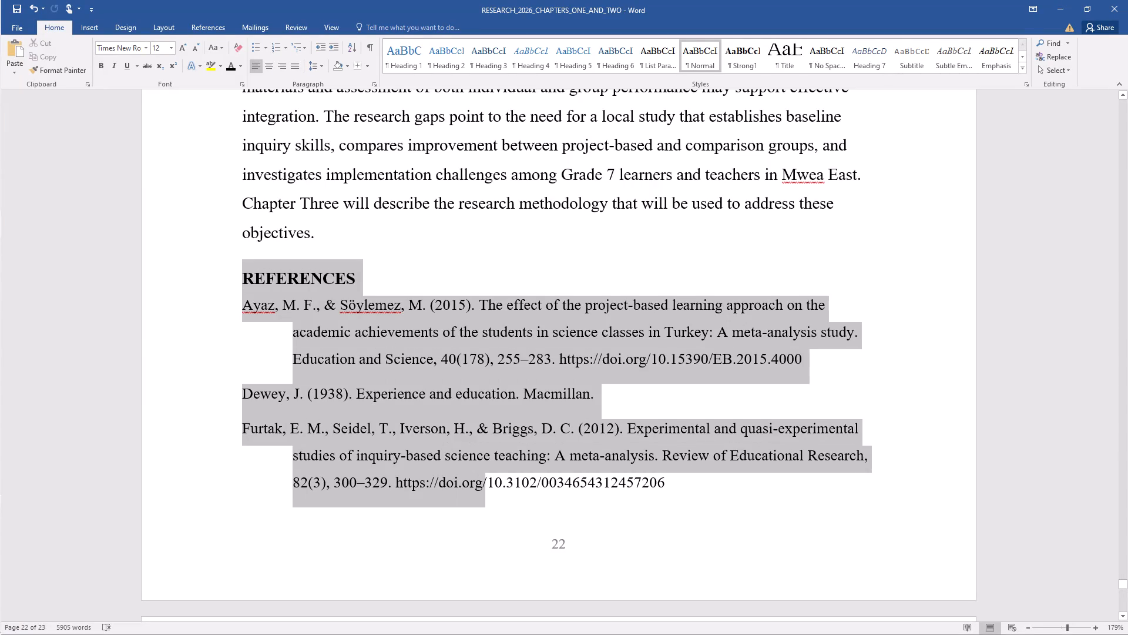
pyautogui.moveTo(487, 583); pyautogui.dragTo(540, 634)
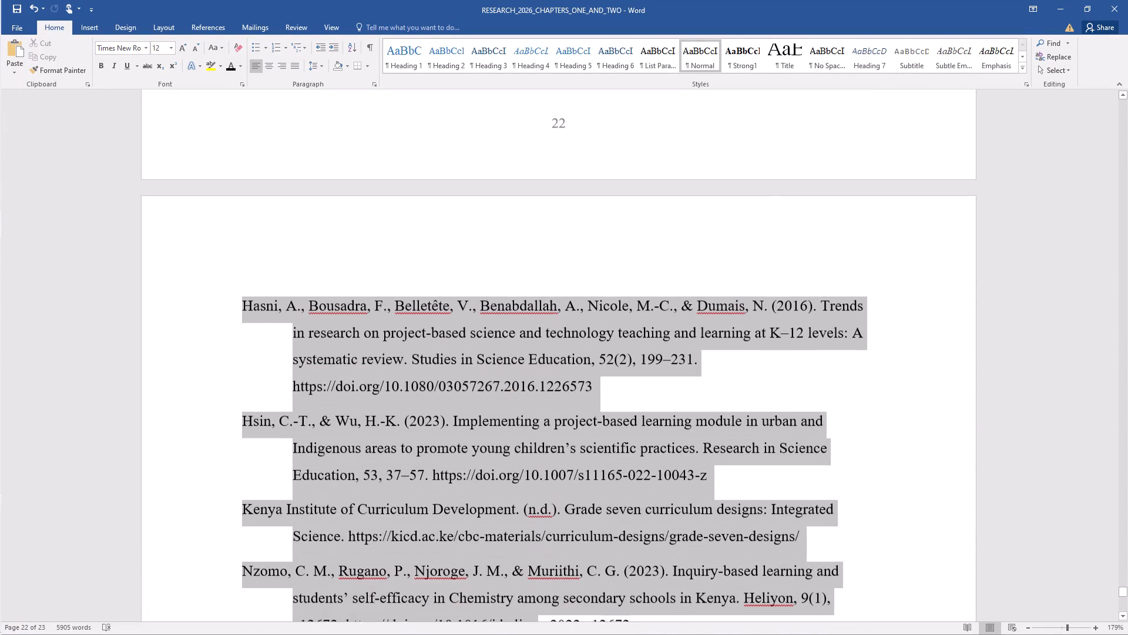
pyautogui.moveTo(540, 634); pyautogui.dragTo(609, 612)
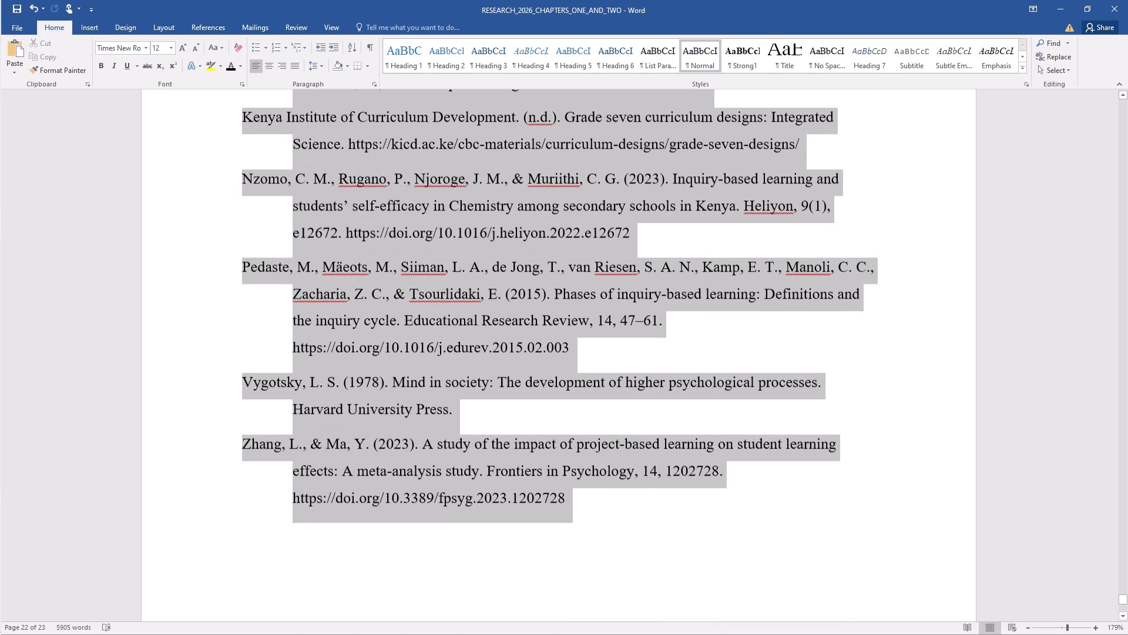
pyautogui.moveTo(609, 612); pyautogui.dragTo(610, 611)
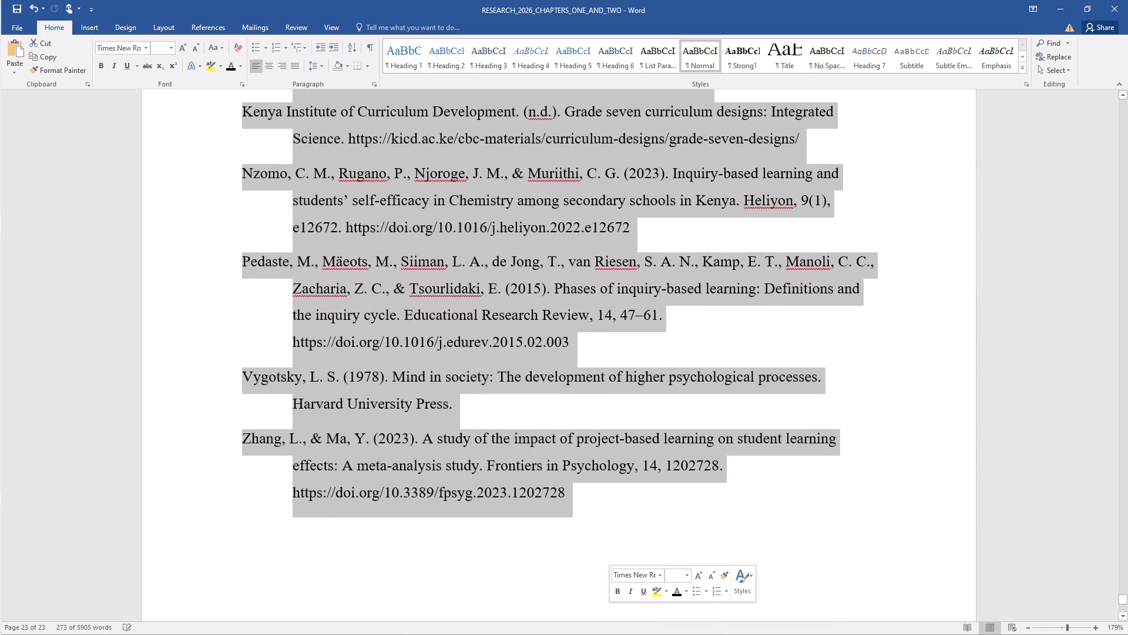
pyautogui.hotkey('ctrl', 'i')
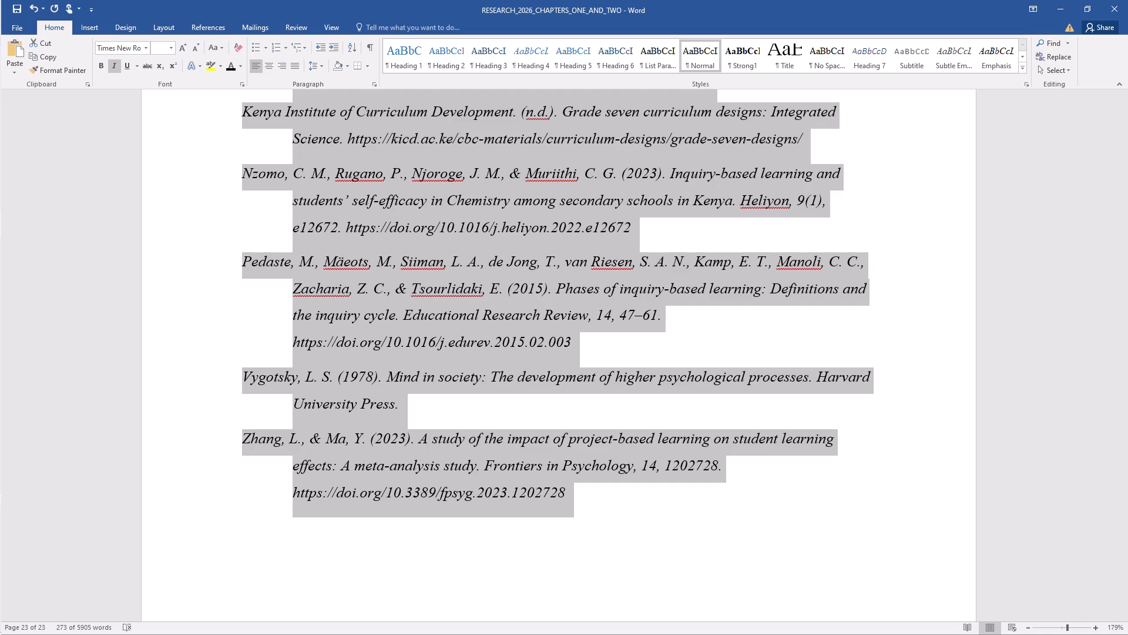
pyautogui.click(634, 534)
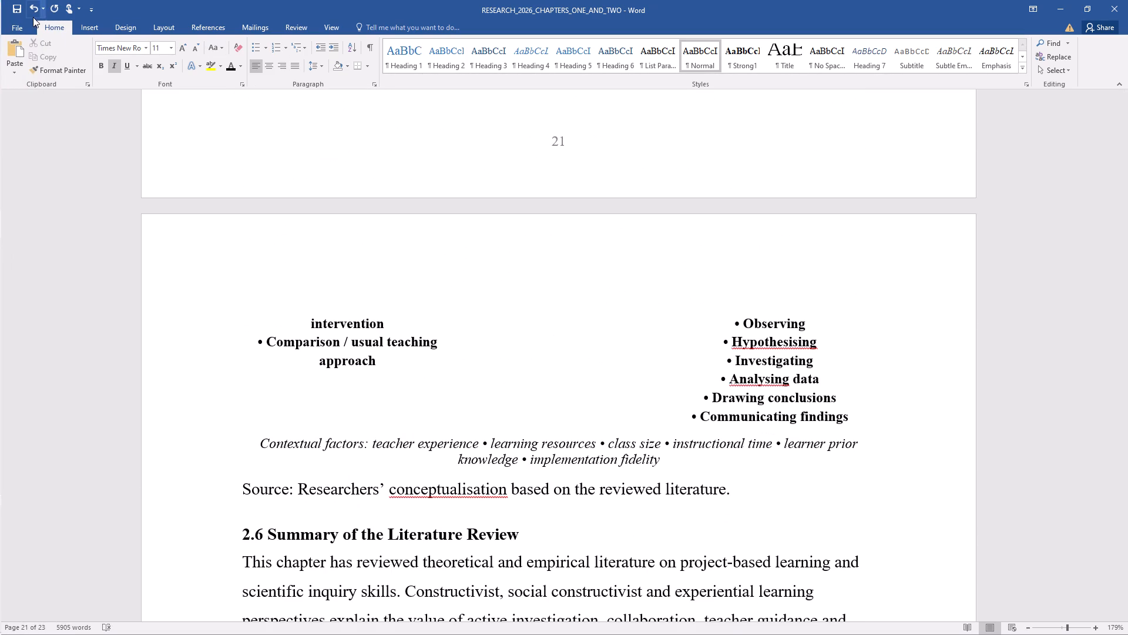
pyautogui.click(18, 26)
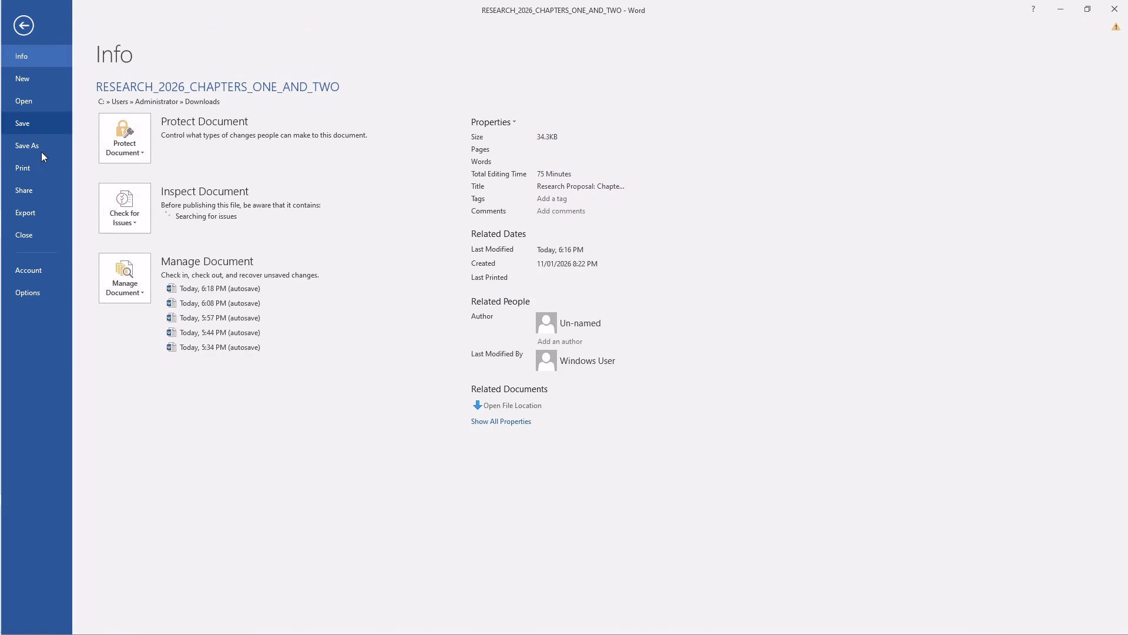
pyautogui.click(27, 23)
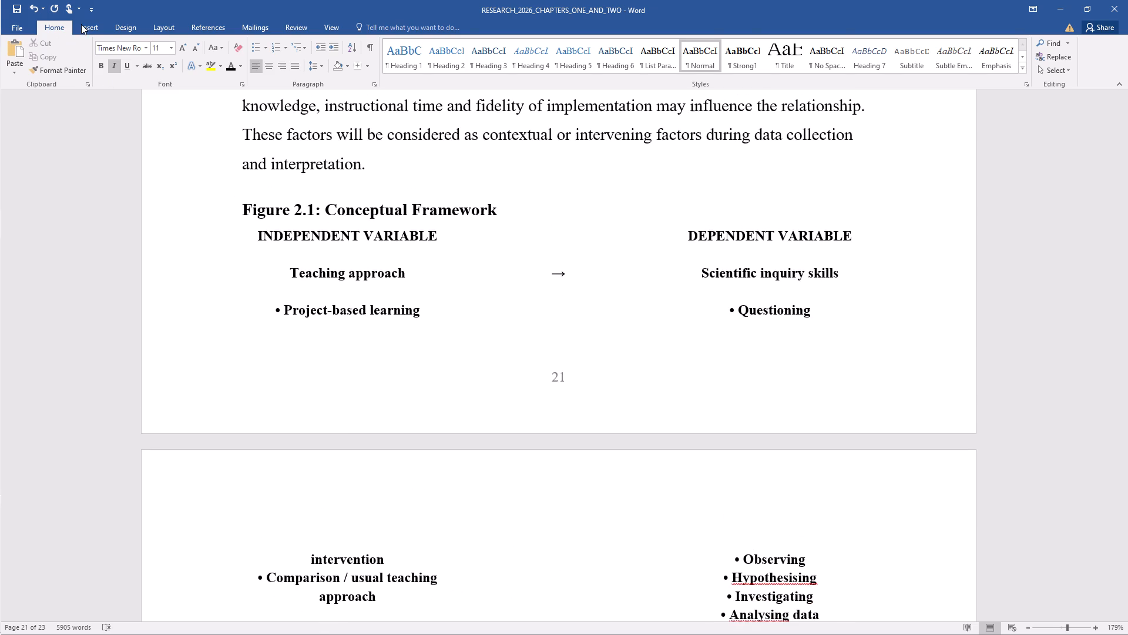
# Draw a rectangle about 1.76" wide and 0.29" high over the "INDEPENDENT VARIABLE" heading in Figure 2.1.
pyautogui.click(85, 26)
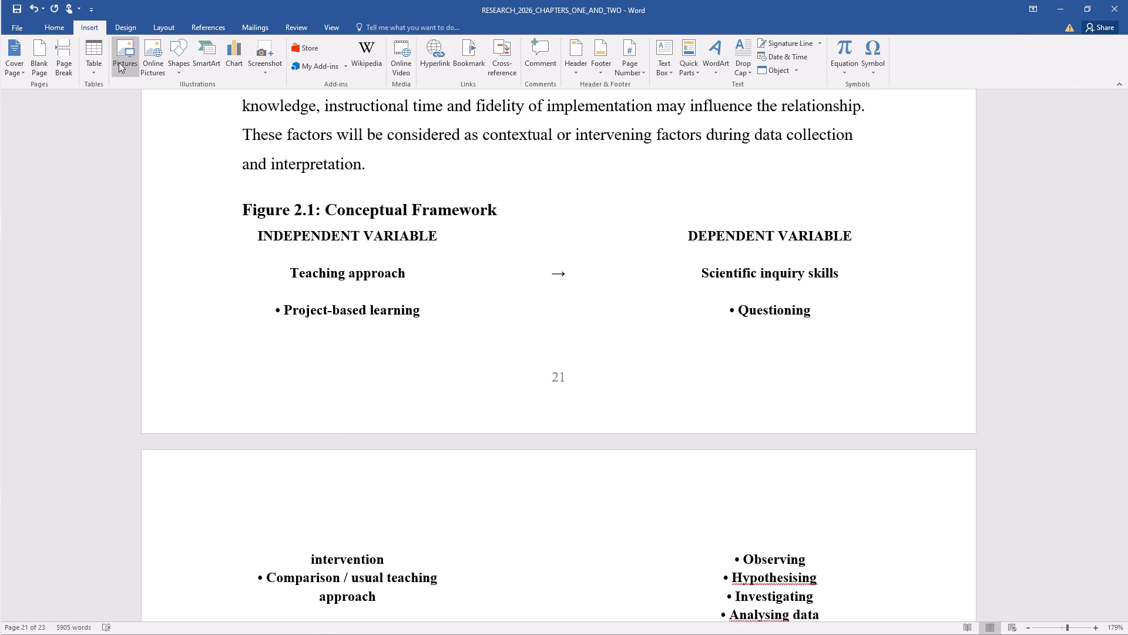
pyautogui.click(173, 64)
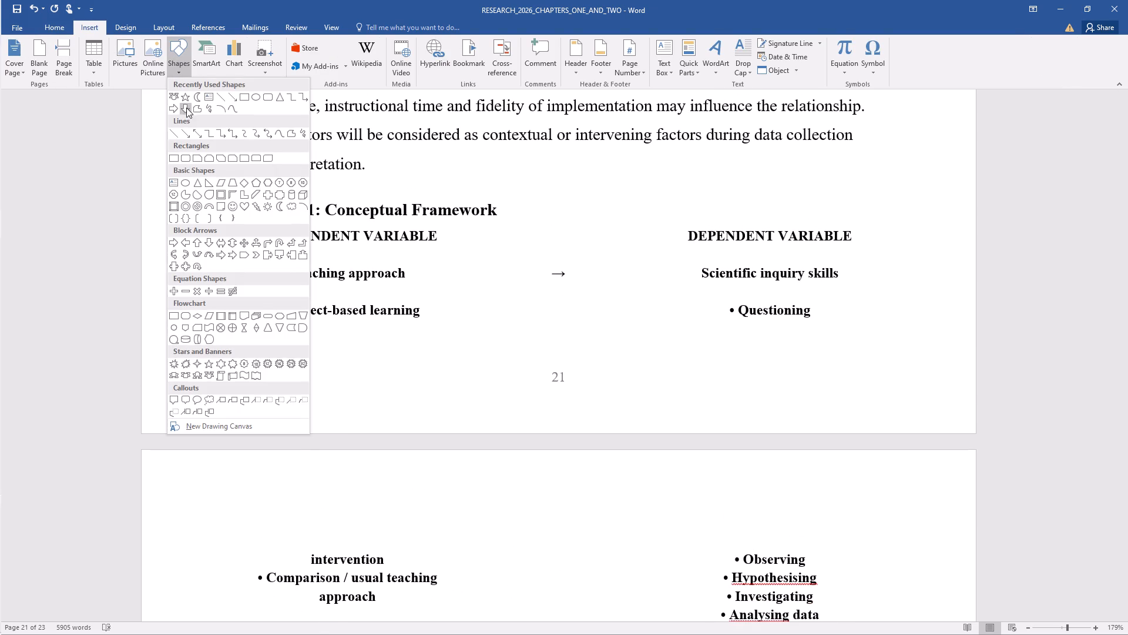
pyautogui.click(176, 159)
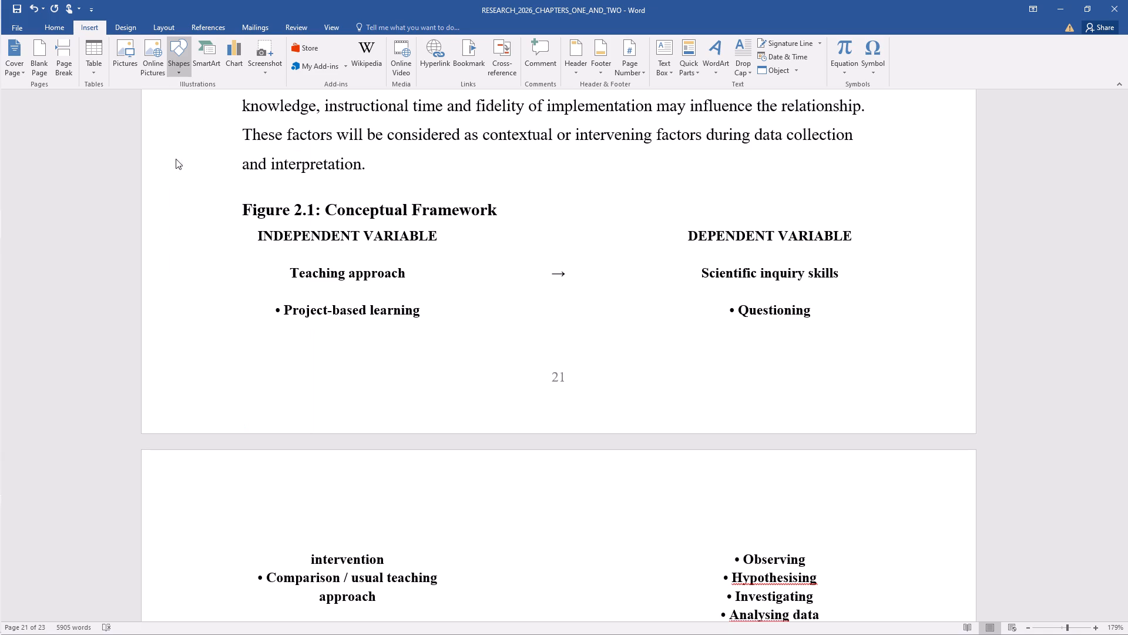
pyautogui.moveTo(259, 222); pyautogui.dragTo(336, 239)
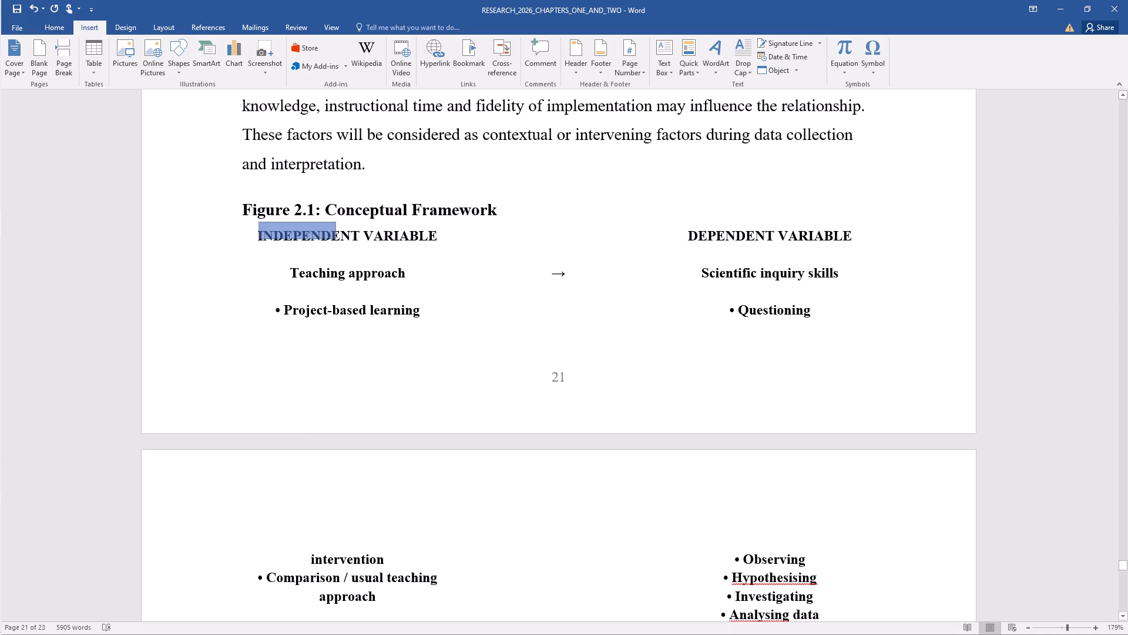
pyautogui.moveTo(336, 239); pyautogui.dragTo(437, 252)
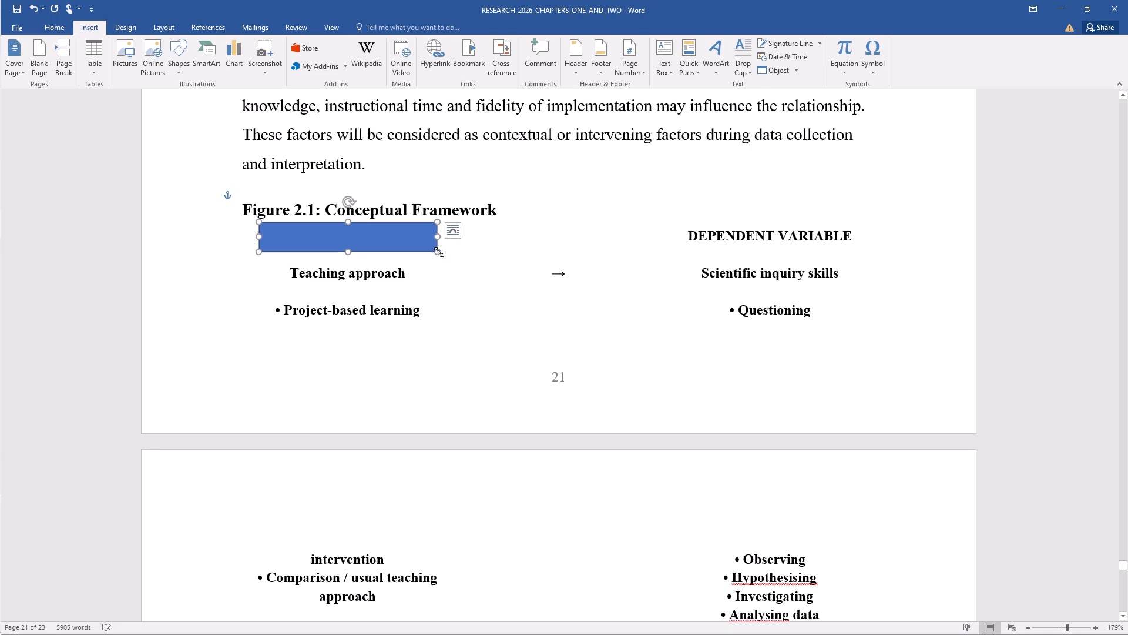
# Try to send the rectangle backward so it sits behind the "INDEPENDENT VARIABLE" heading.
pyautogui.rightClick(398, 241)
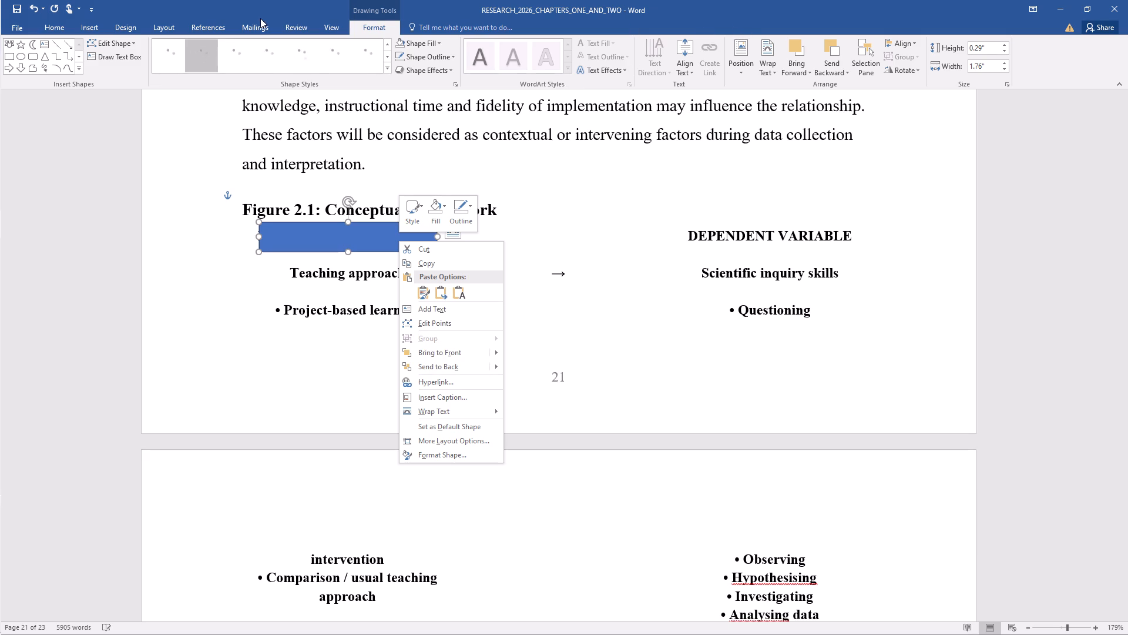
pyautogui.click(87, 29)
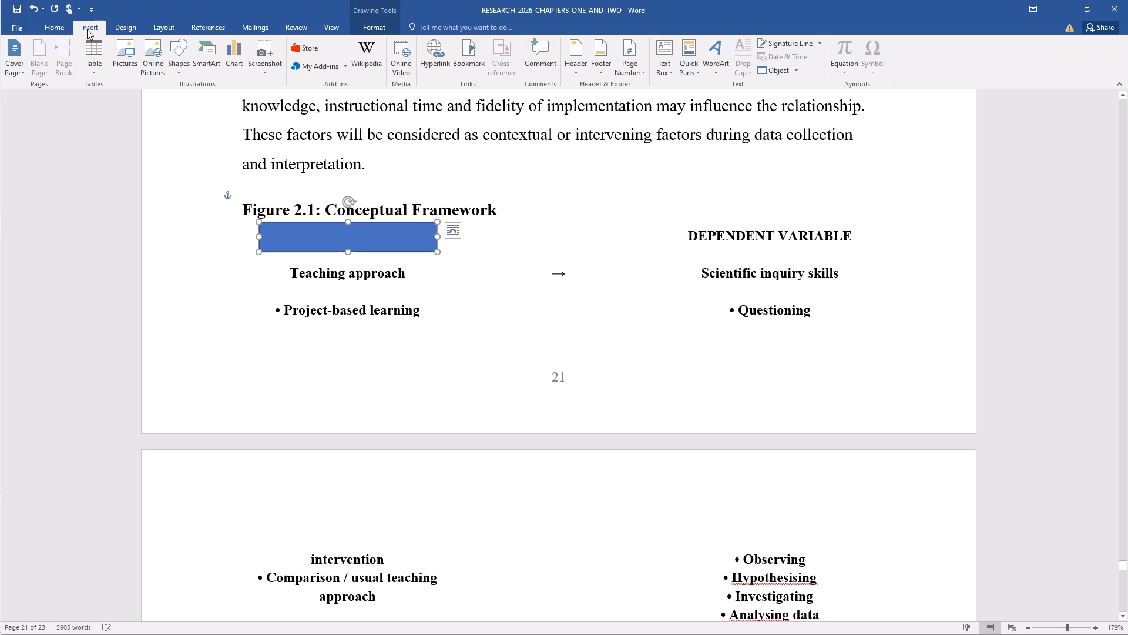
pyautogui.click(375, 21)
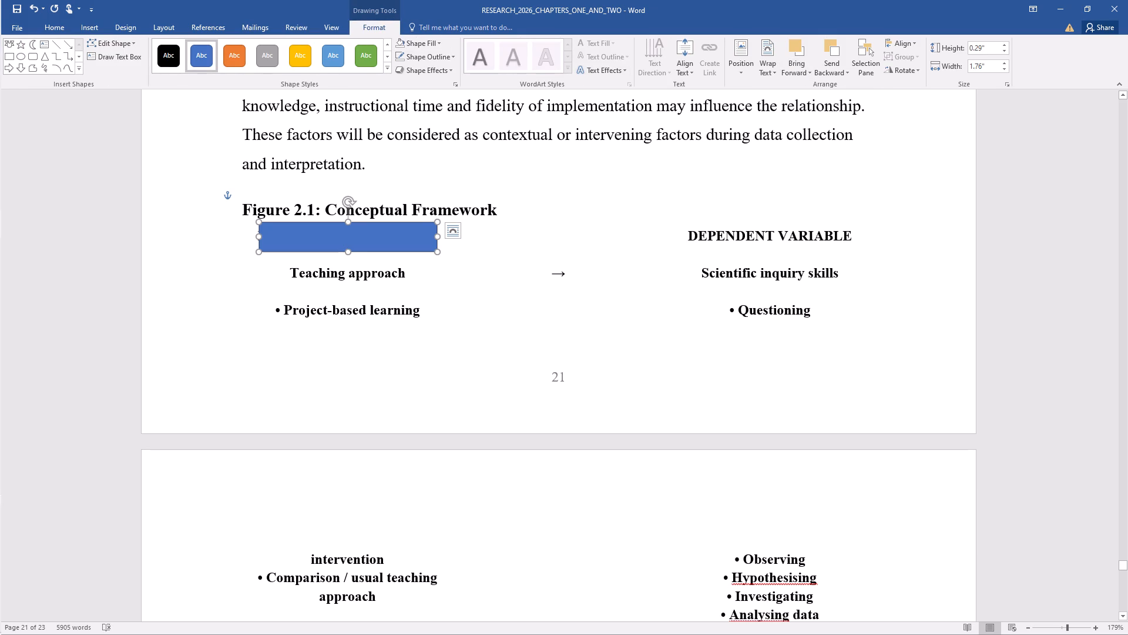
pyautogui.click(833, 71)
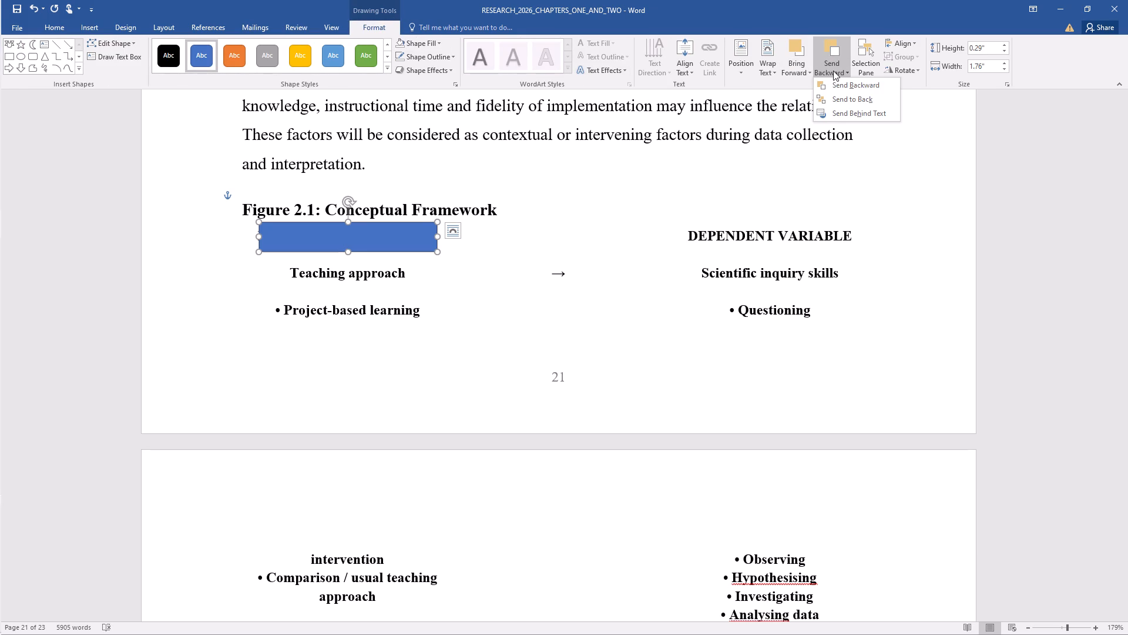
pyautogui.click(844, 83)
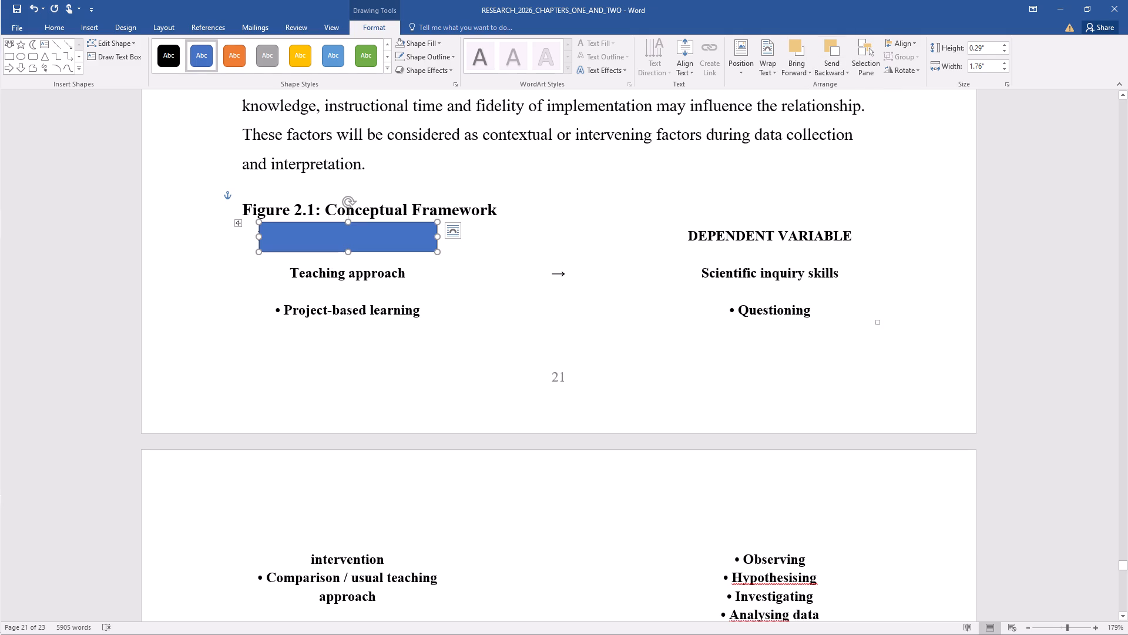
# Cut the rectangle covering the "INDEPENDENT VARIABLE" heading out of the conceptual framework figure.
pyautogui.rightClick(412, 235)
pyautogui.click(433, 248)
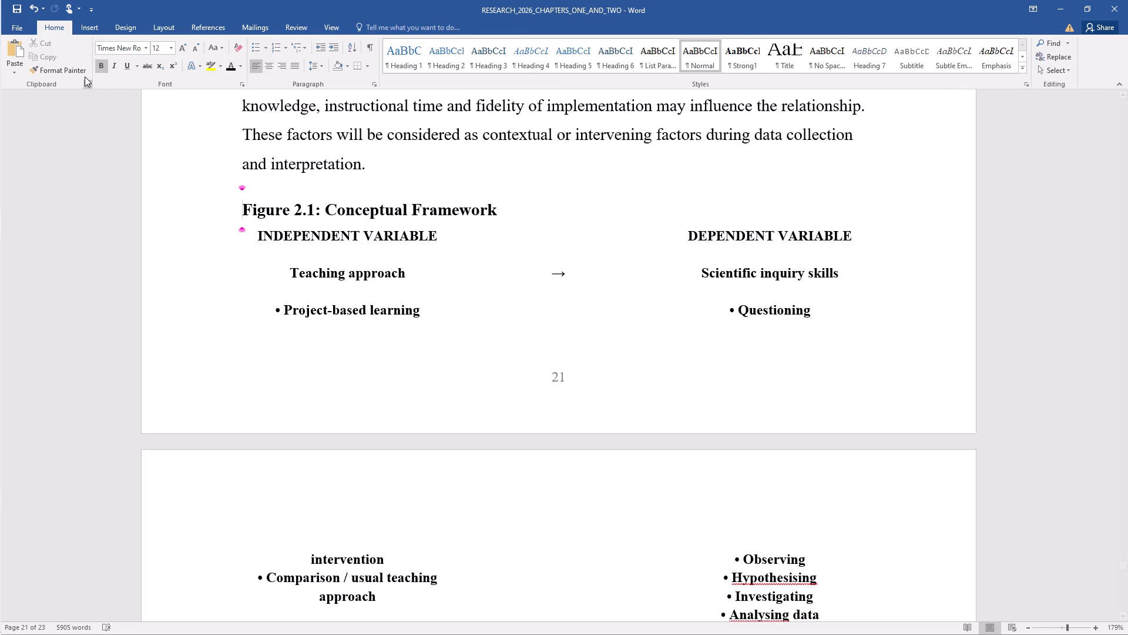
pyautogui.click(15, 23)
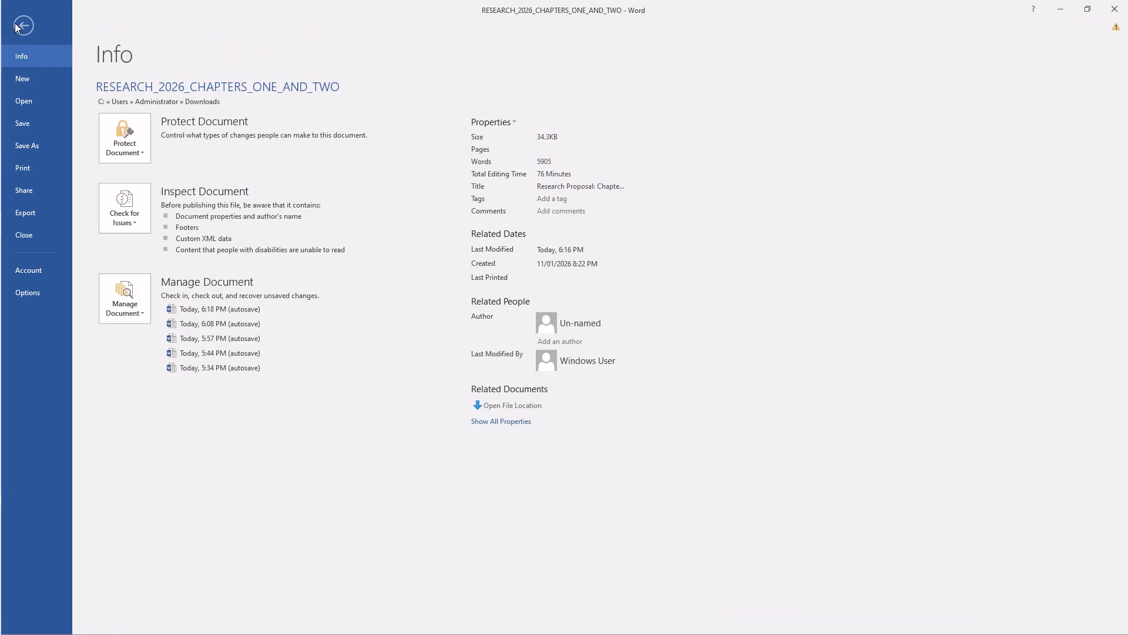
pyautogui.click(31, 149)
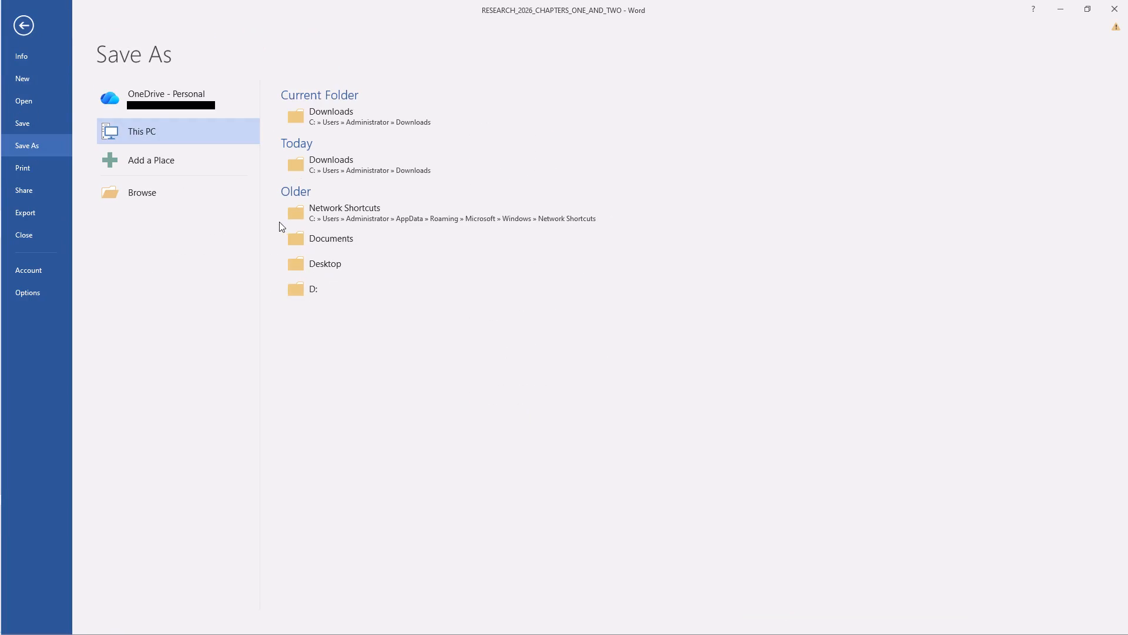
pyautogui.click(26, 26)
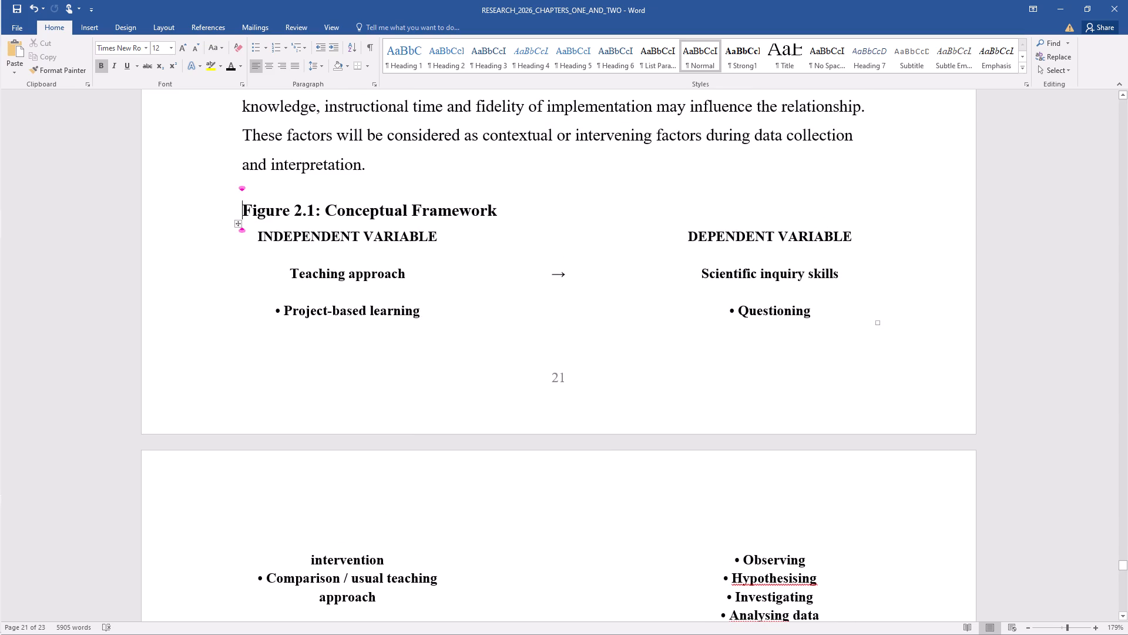
# Replace the word "Figure" with "TABLE" in the 2.1 Conceptual Framework caption.
pyautogui.moveTo(290, 210); pyautogui.dragTo(248, 210)
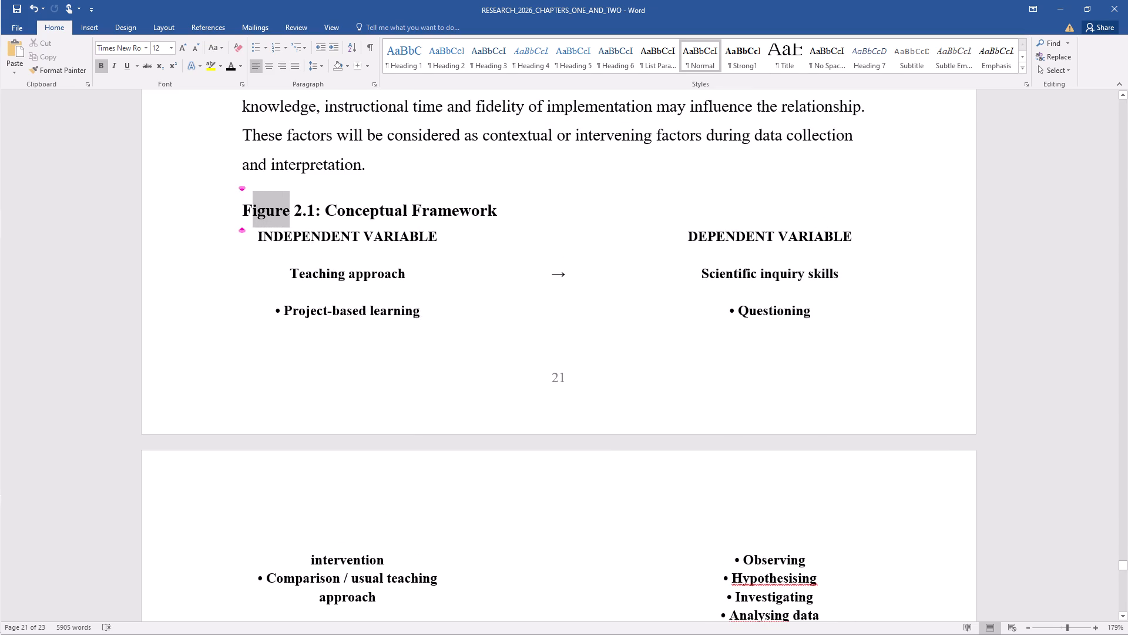
pyautogui.moveTo(248, 210); pyautogui.dragTo(243, 210)
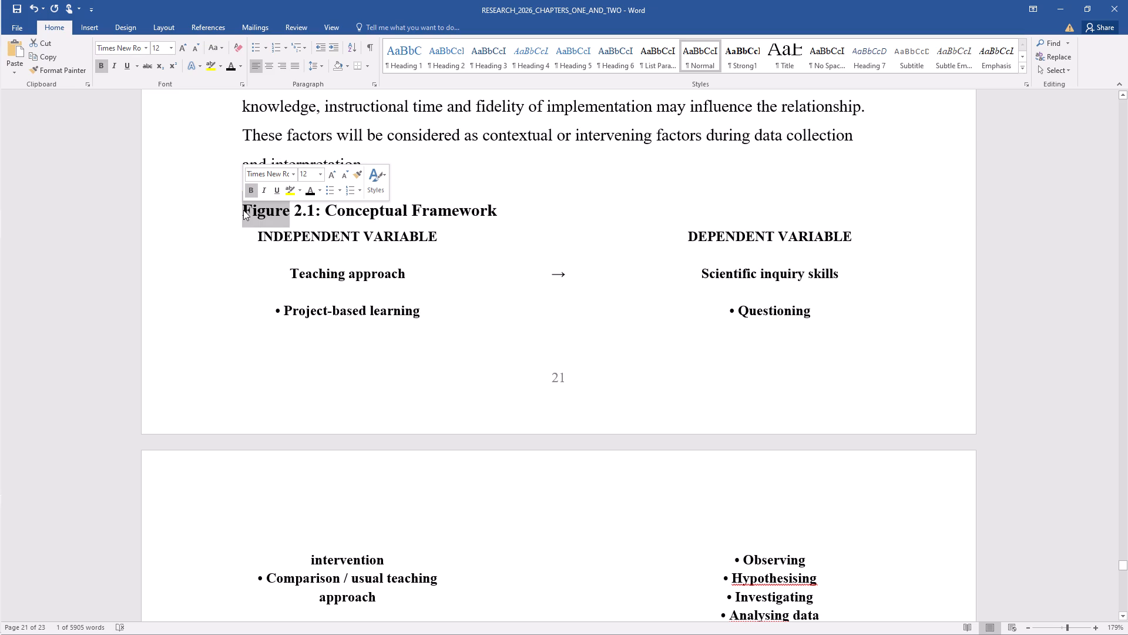
pyautogui.write('TABLE')
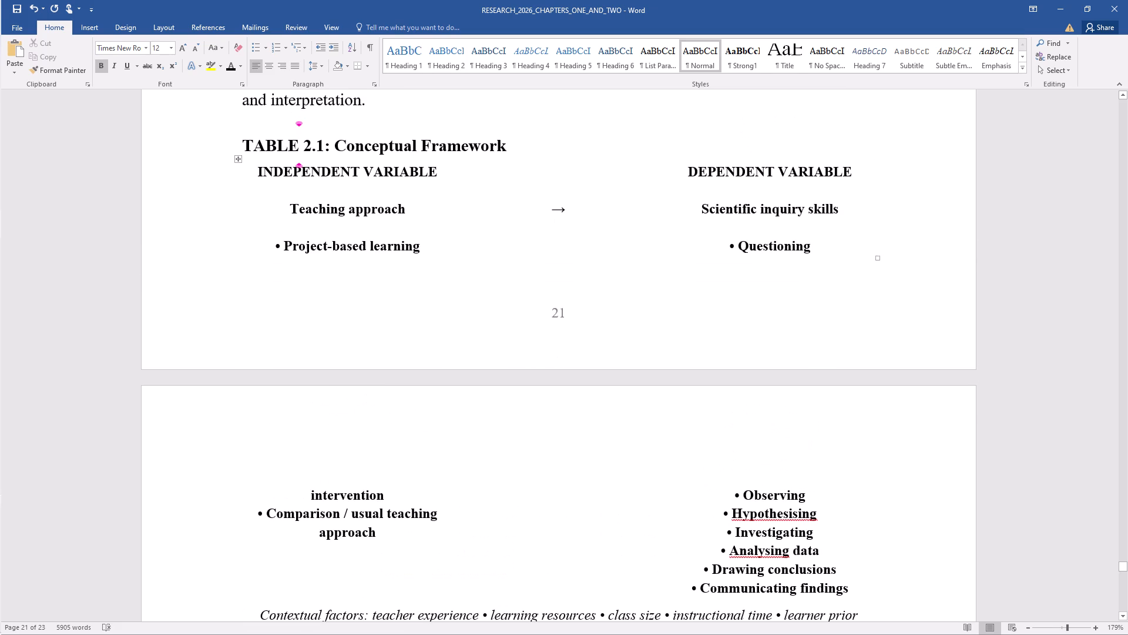
# Insert a table with two columns and four rows right after the word "TABLE" in the 2.1 caption.
pyautogui.click(83, 26)
pyautogui.click(87, 54)
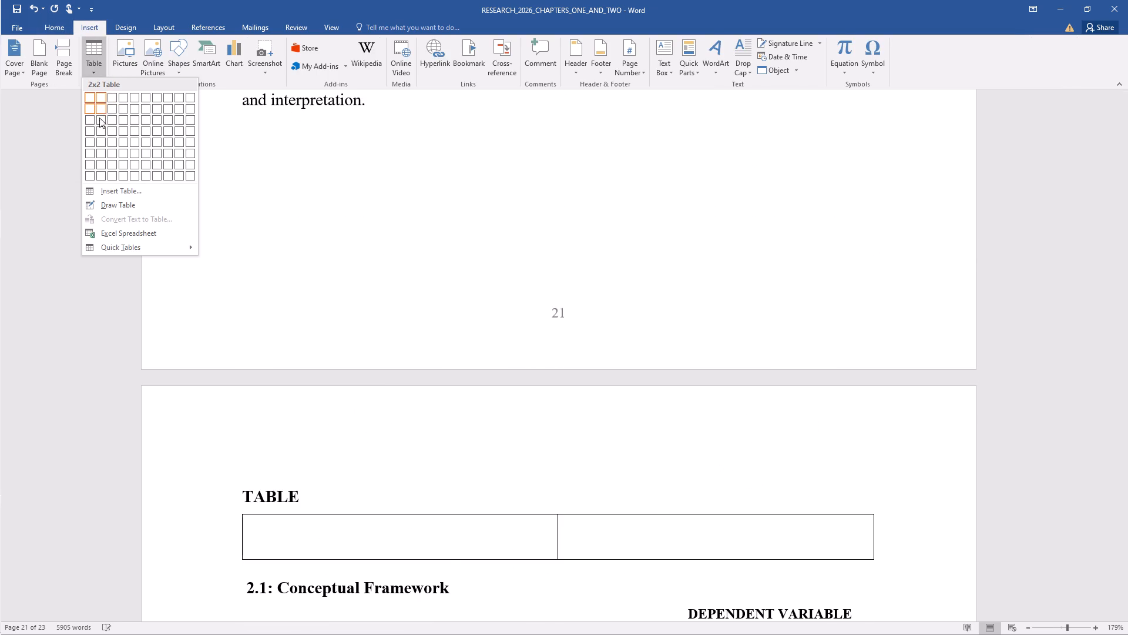
pyautogui.click(98, 136)
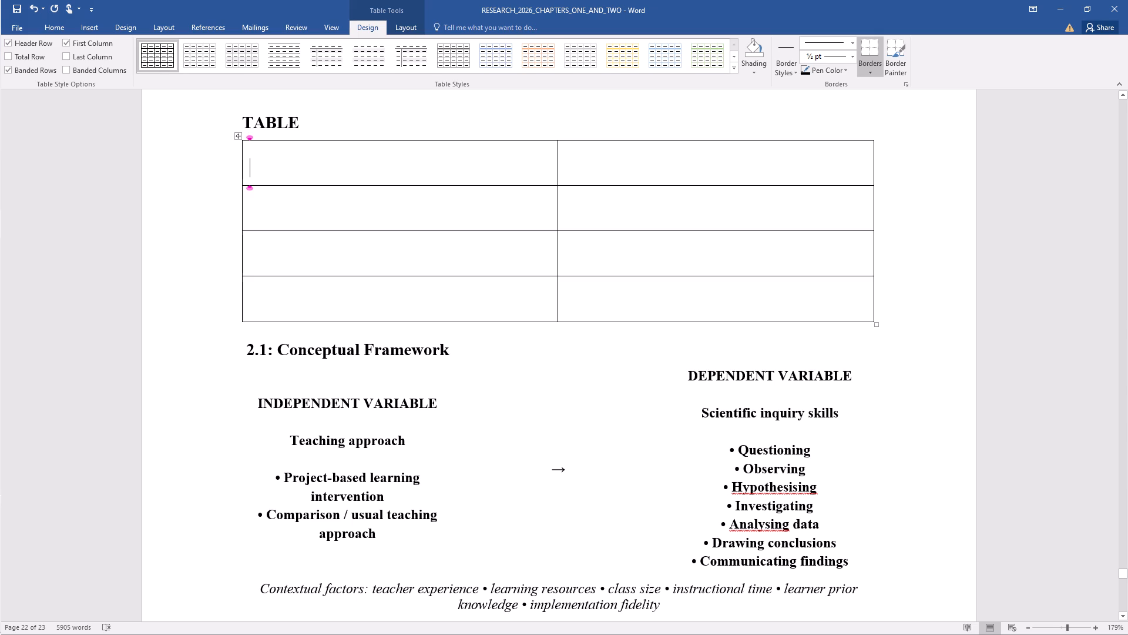
# Move the new empty table below the "2.1: Conceptual Framework" caption, into the conceptual framework content.
pyautogui.moveTo(240, 137); pyautogui.dragTo(225, 362)
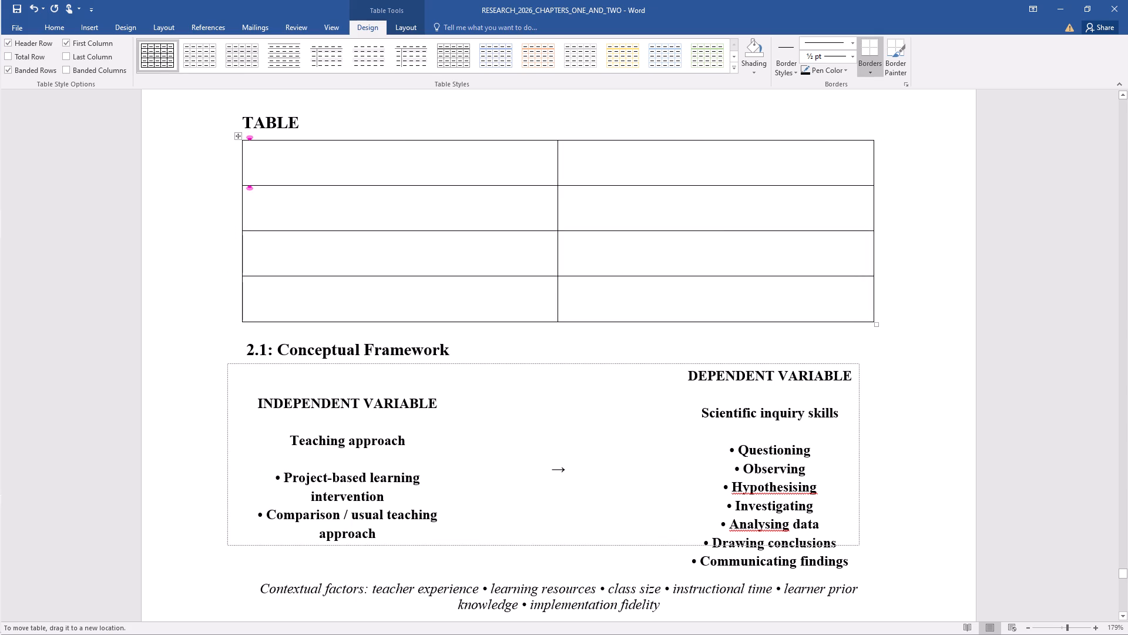
pyautogui.moveTo(225, 362); pyautogui.dragTo(225, 363)
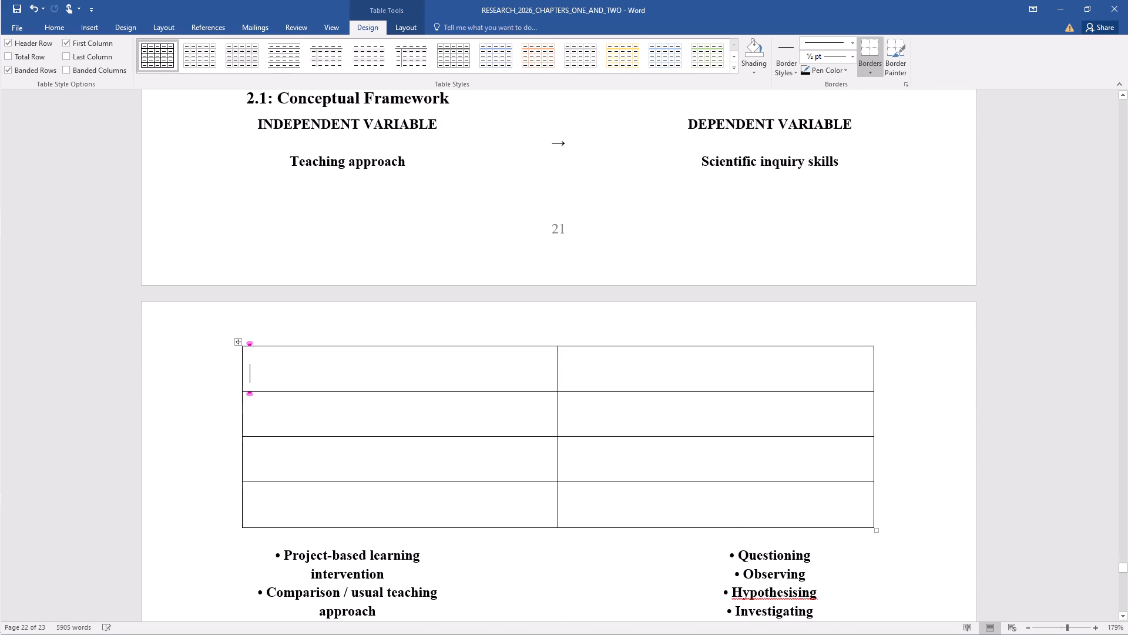
# Move the "INDEPENDENT VARIABLE" heading from the old framework into the new table's first row, first column, merging the formatting.
pyautogui.moveTo(445, 157); pyautogui.dragTo(381, 158)
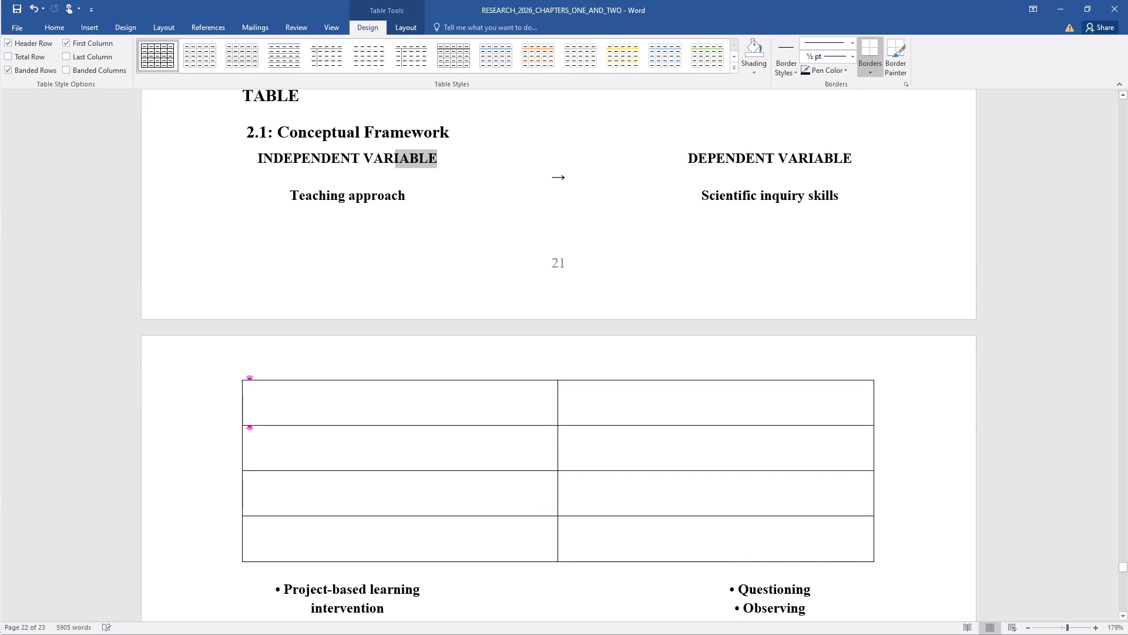
pyautogui.moveTo(381, 158); pyautogui.dragTo(299, 152)
pyautogui.rightClick(299, 152)
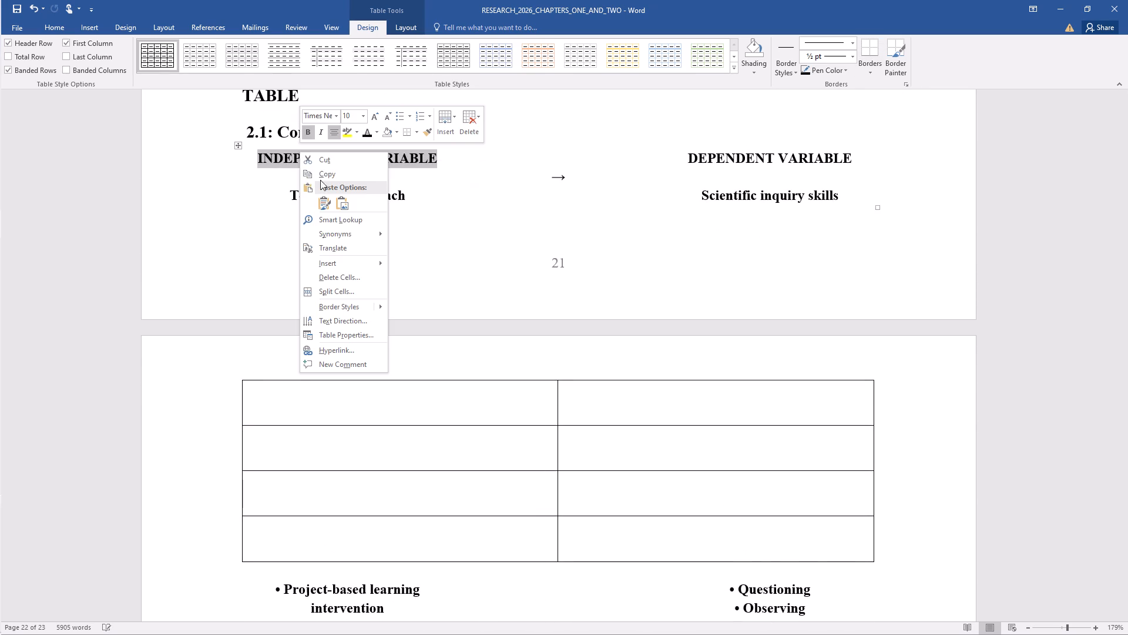
pyautogui.click(322, 172)
pyautogui.rightClick(356, 163)
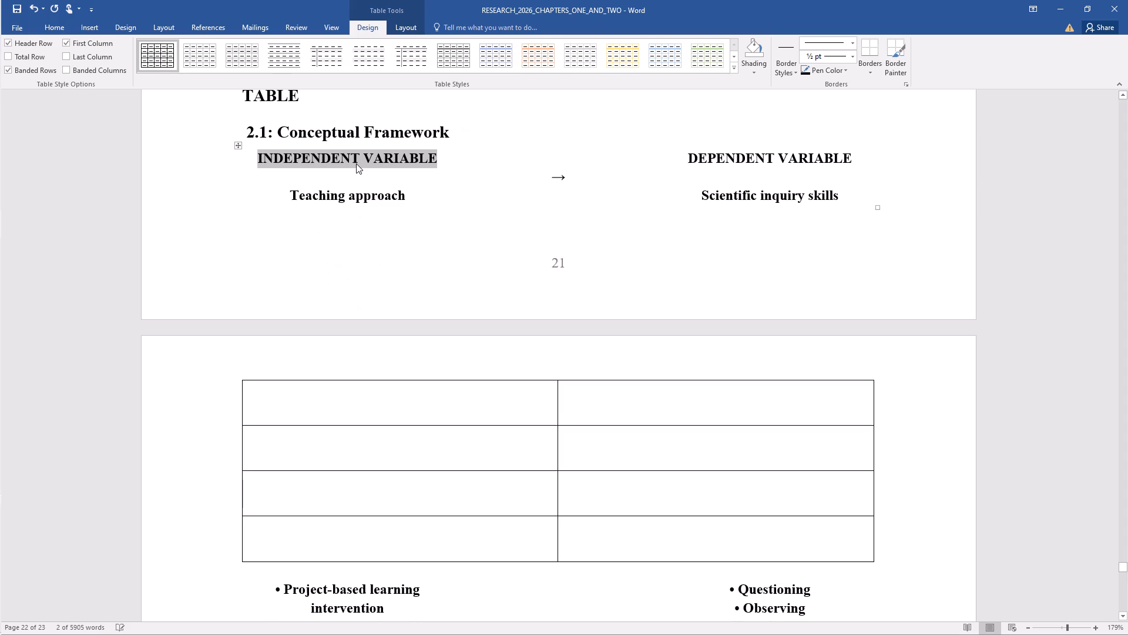
pyautogui.click(379, 169)
pyautogui.click(326, 399)
pyautogui.rightClick(326, 399)
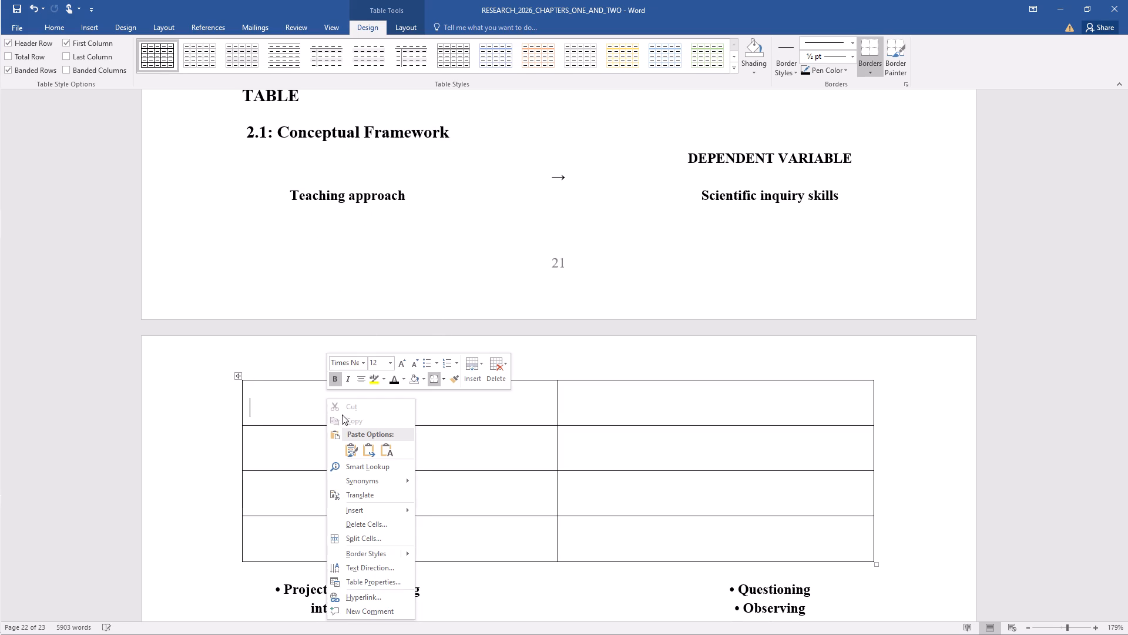
pyautogui.click(362, 447)
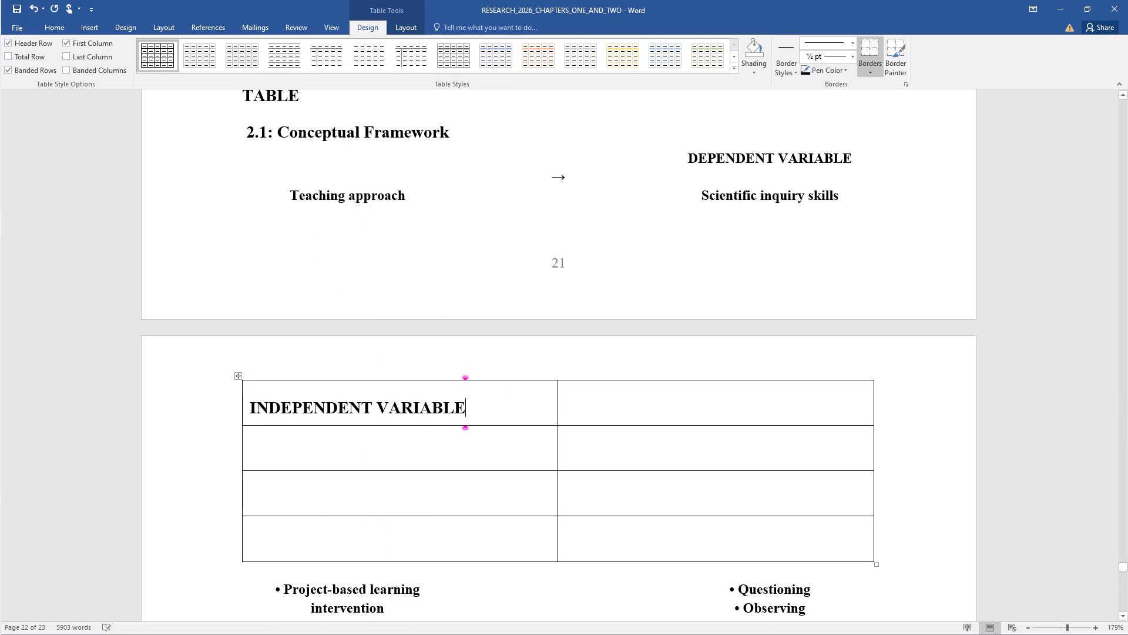
# Move the "DEPENDENT VARIABLE" heading from the old framework into the new table's first row, second column, merging the formatting.
pyautogui.moveTo(860, 158); pyautogui.dragTo(729, 150)
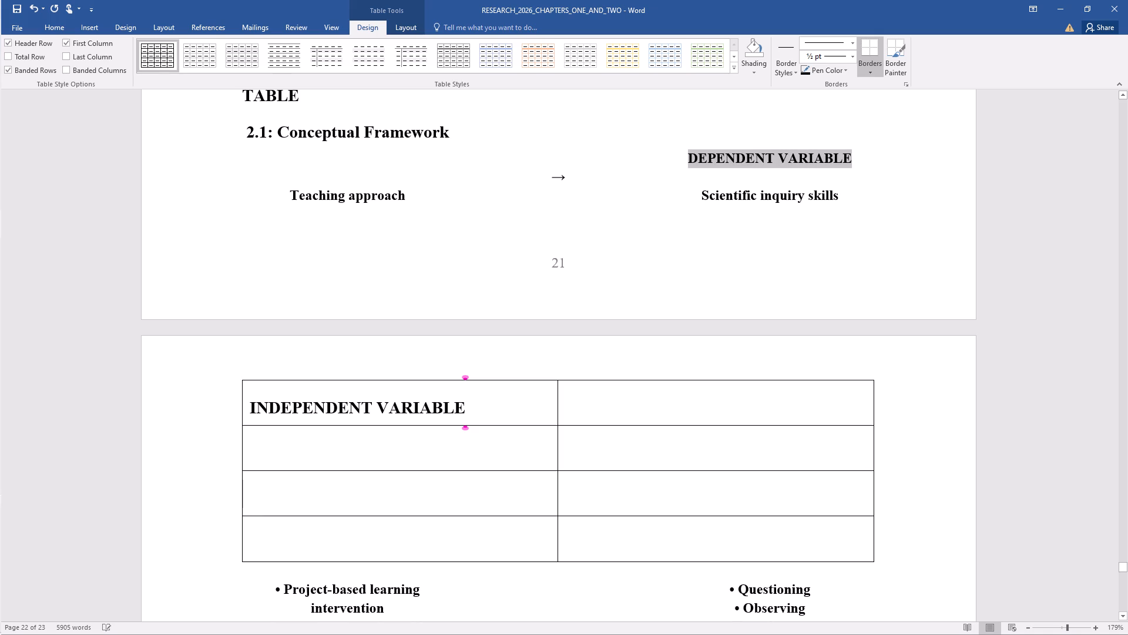
pyautogui.moveTo(729, 150); pyautogui.dragTo(720, 150)
pyautogui.rightClick(720, 150)
pyautogui.click(740, 163)
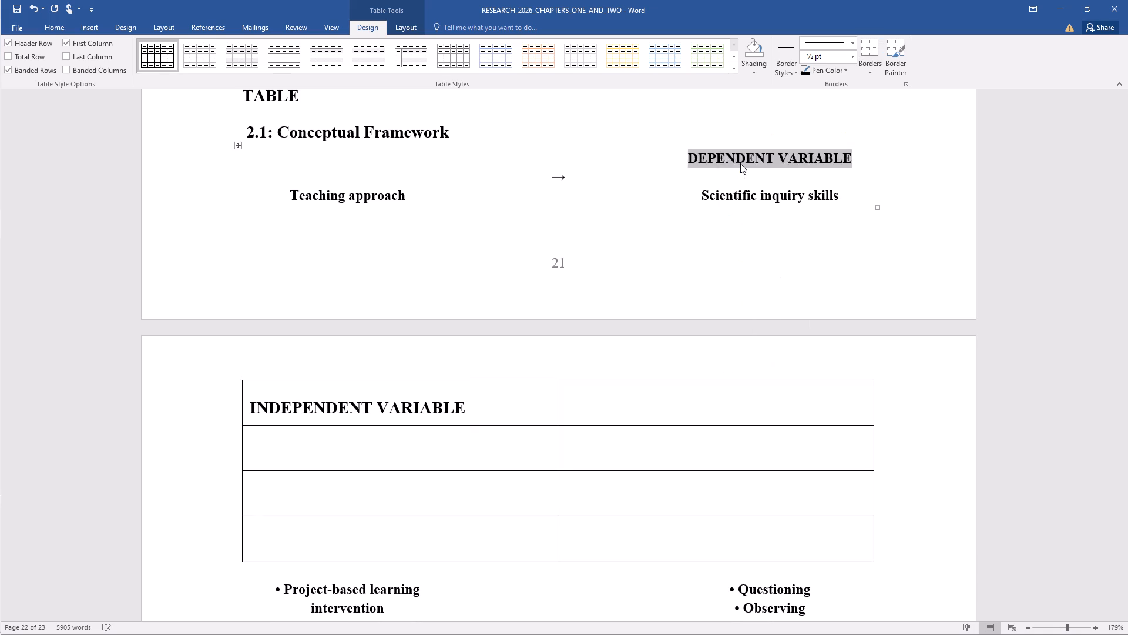
pyautogui.click(640, 396)
pyautogui.rightClick(640, 396)
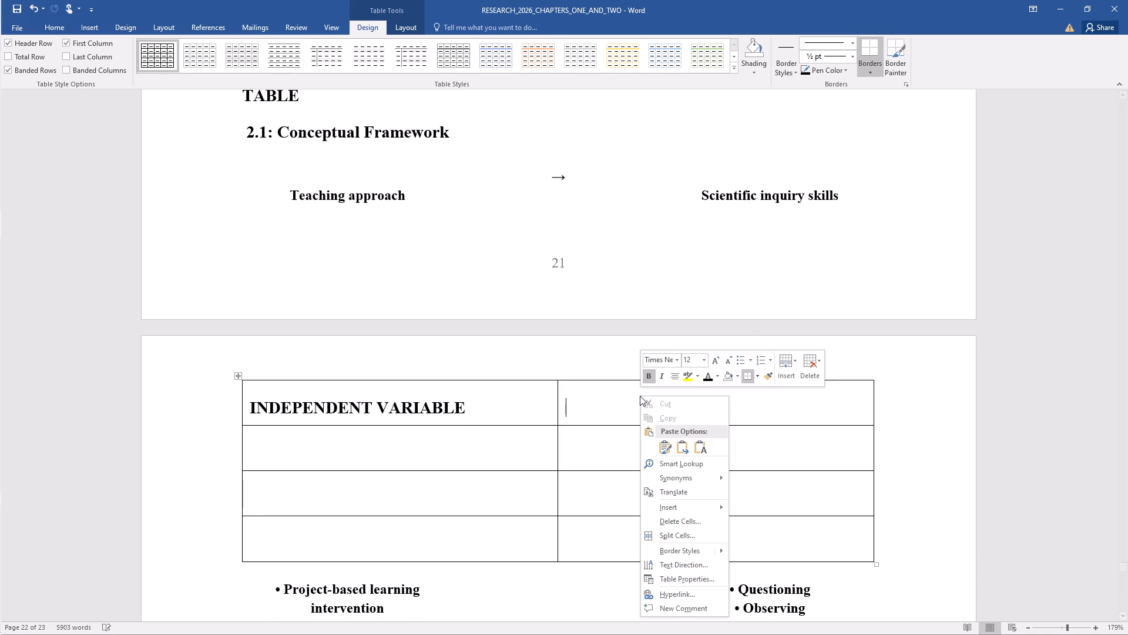
pyautogui.click(679, 447)
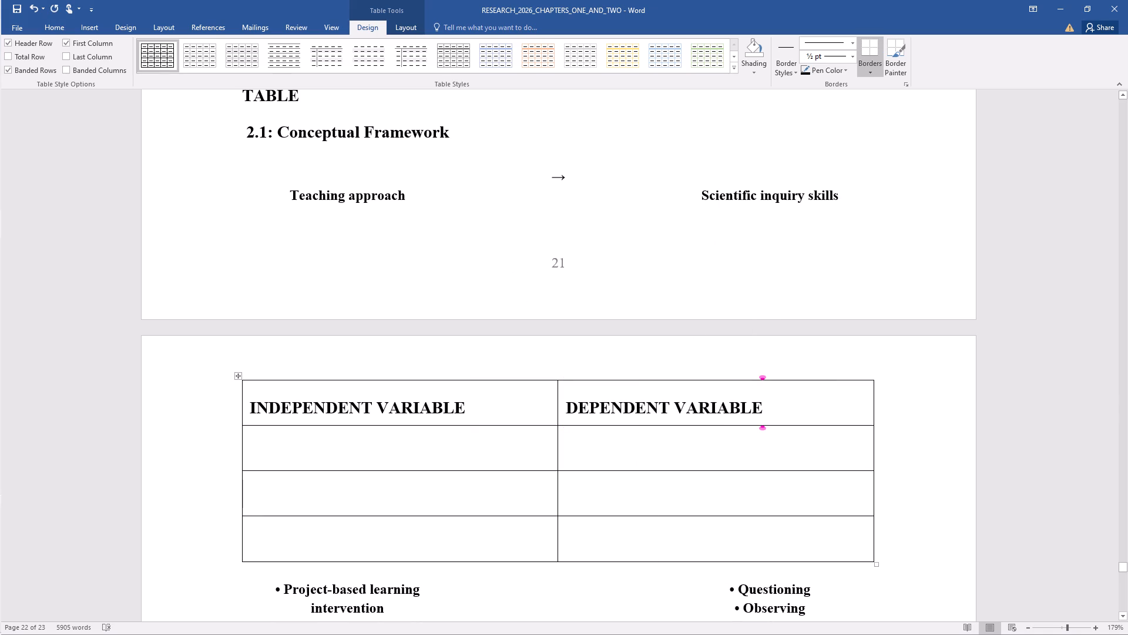
# Move the "Teaching approach" text into the new table's second row, under "INDEPENDENT VARIABLE", merging the formatting.
pyautogui.moveTo(418, 204); pyautogui.dragTo(349, 192)
pyautogui.moveTo(401, 199); pyautogui.dragTo(362, 197)
pyautogui.click(407, 197)
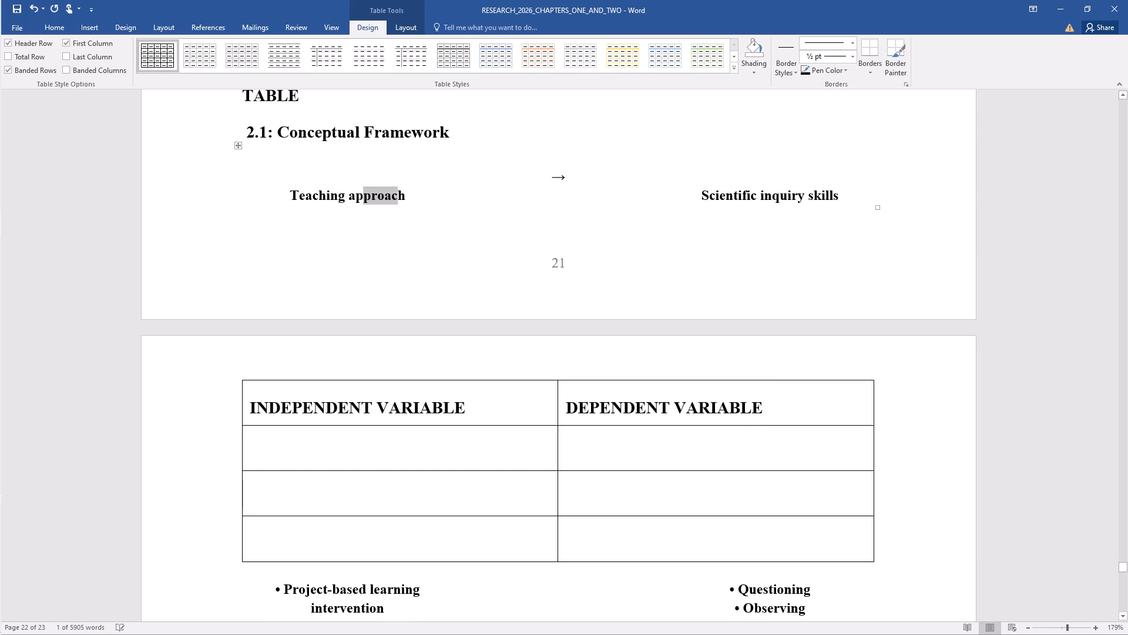
pyautogui.moveTo(407, 197); pyautogui.dragTo(319, 198)
pyautogui.rightClick(319, 198)
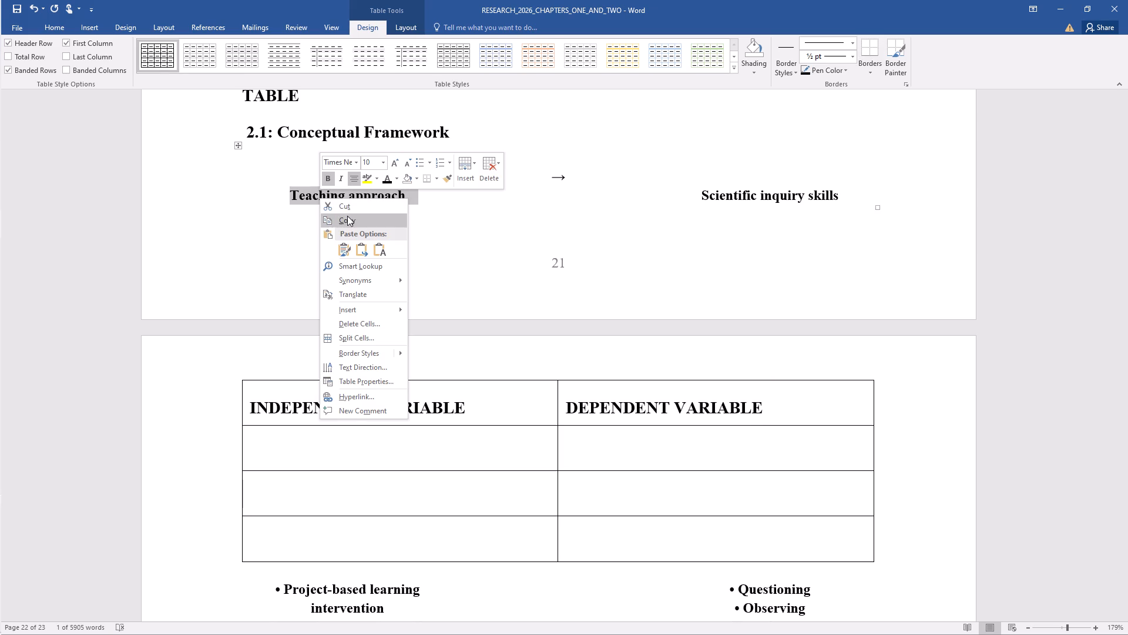
pyautogui.click(348, 219)
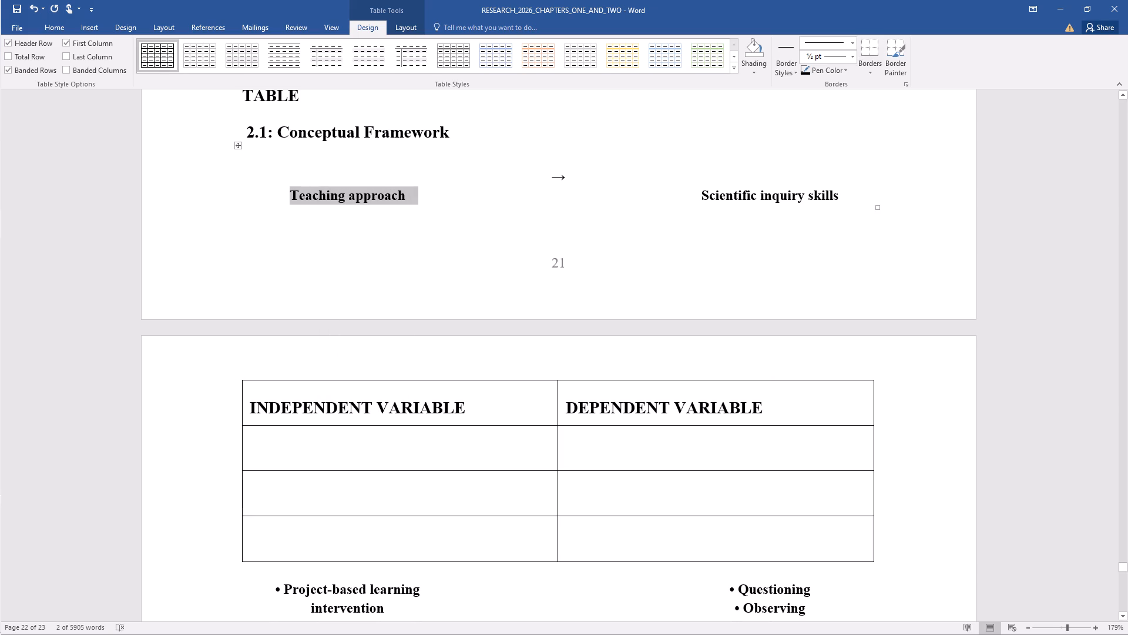
pyautogui.rightClick(374, 194)
pyautogui.click(385, 197)
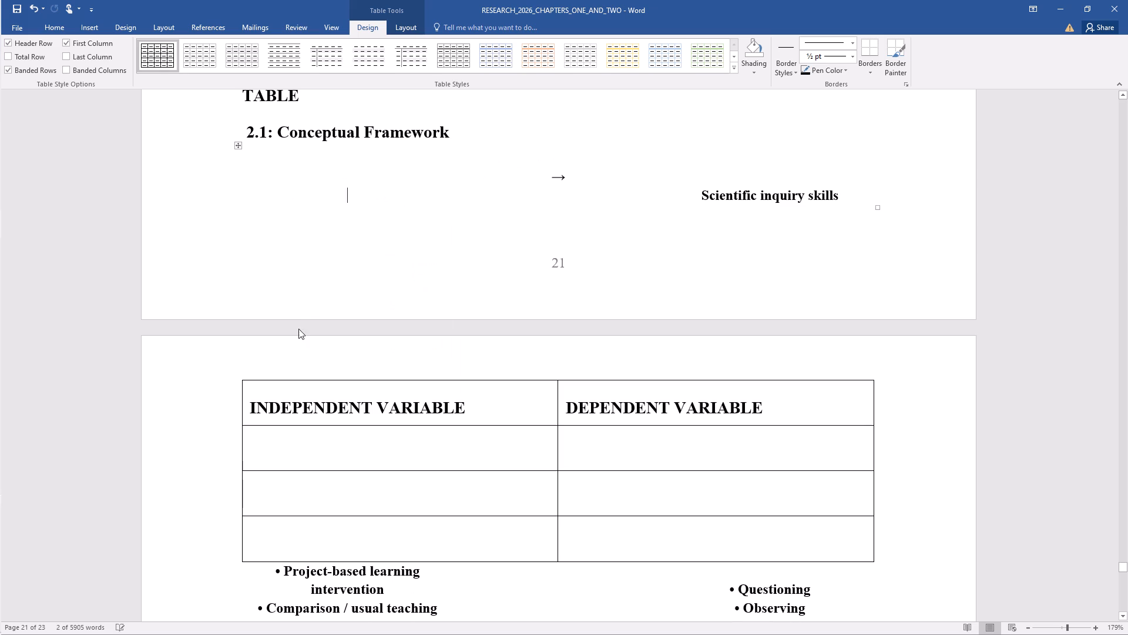
pyautogui.click(304, 441)
pyautogui.rightClick(304, 441)
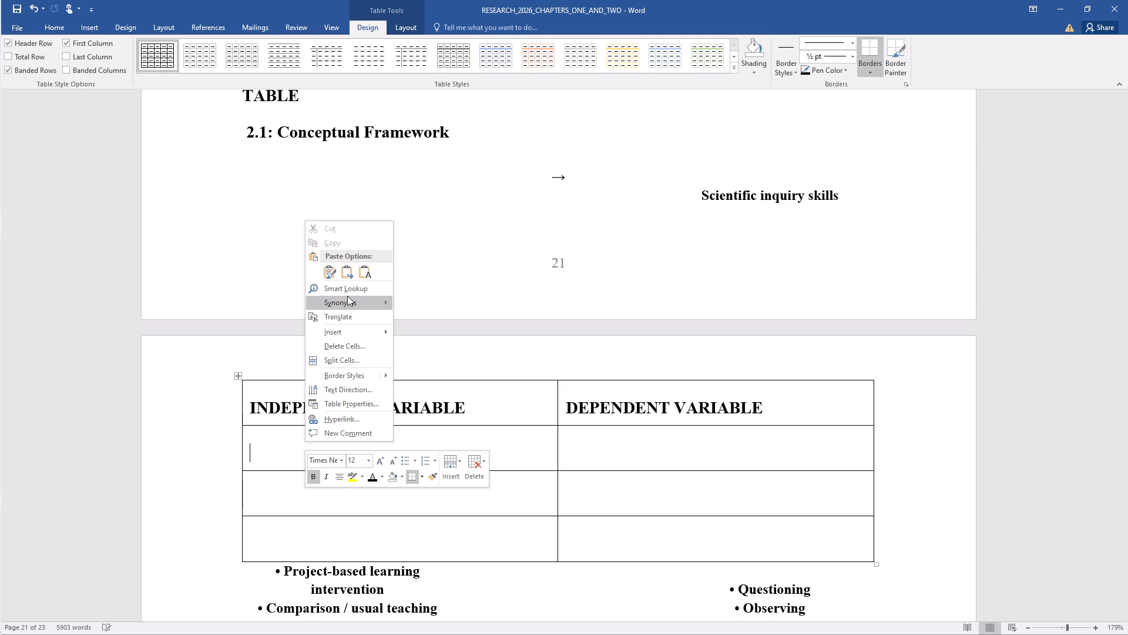
pyautogui.click(351, 275)
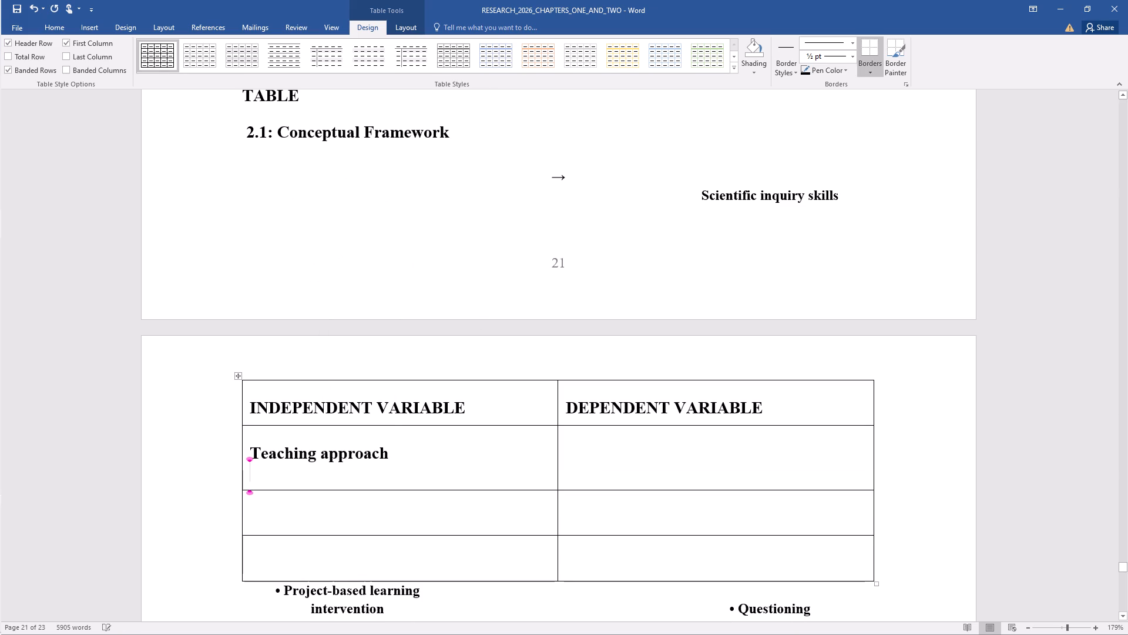
# Move the "Scientific inquiry skills" text into the new table's second row, under "DEPENDENT VARIABLE", merging the formatting.
pyautogui.moveTo(842, 190); pyautogui.dragTo(723, 193)
pyautogui.rightClick(723, 193)
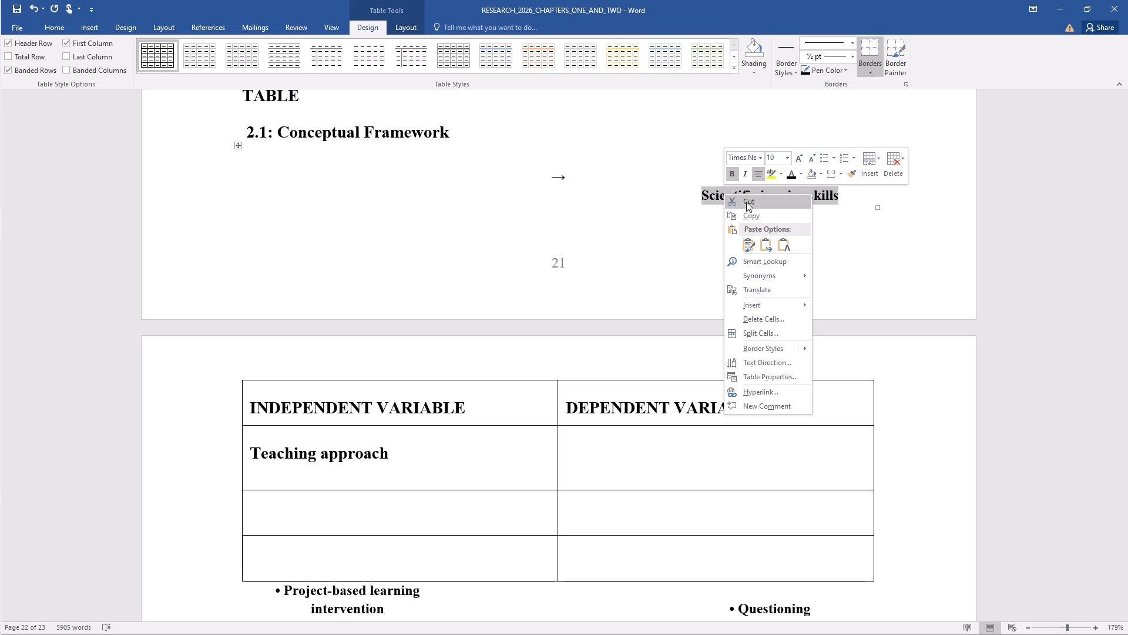
pyautogui.click(746, 202)
pyautogui.click(646, 464)
pyautogui.rightClick(646, 464)
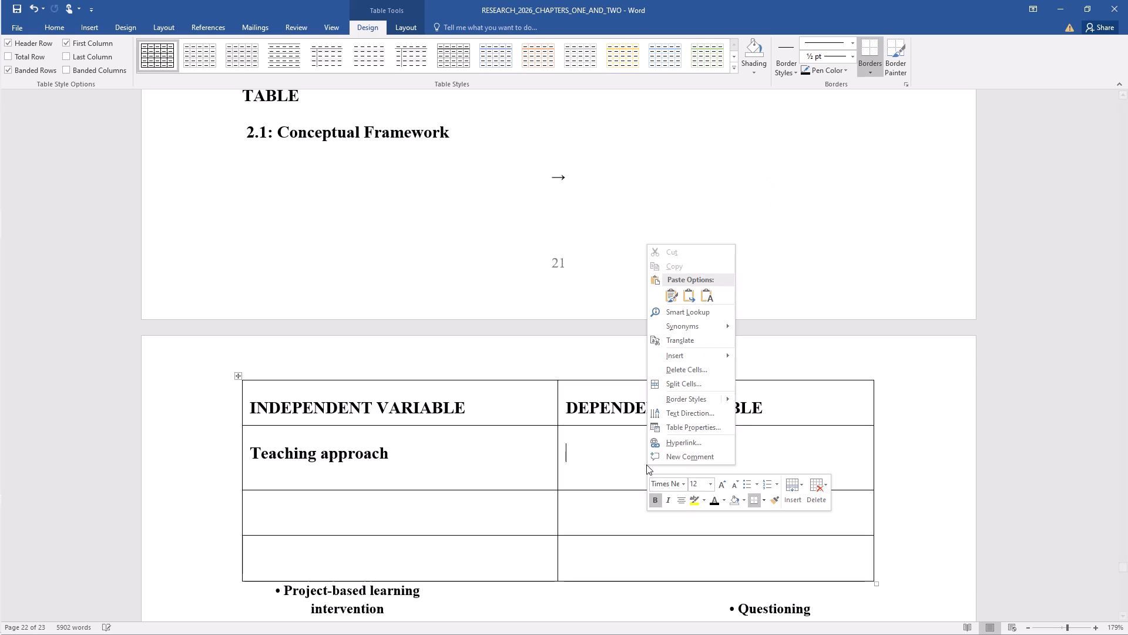
pyautogui.click(691, 299)
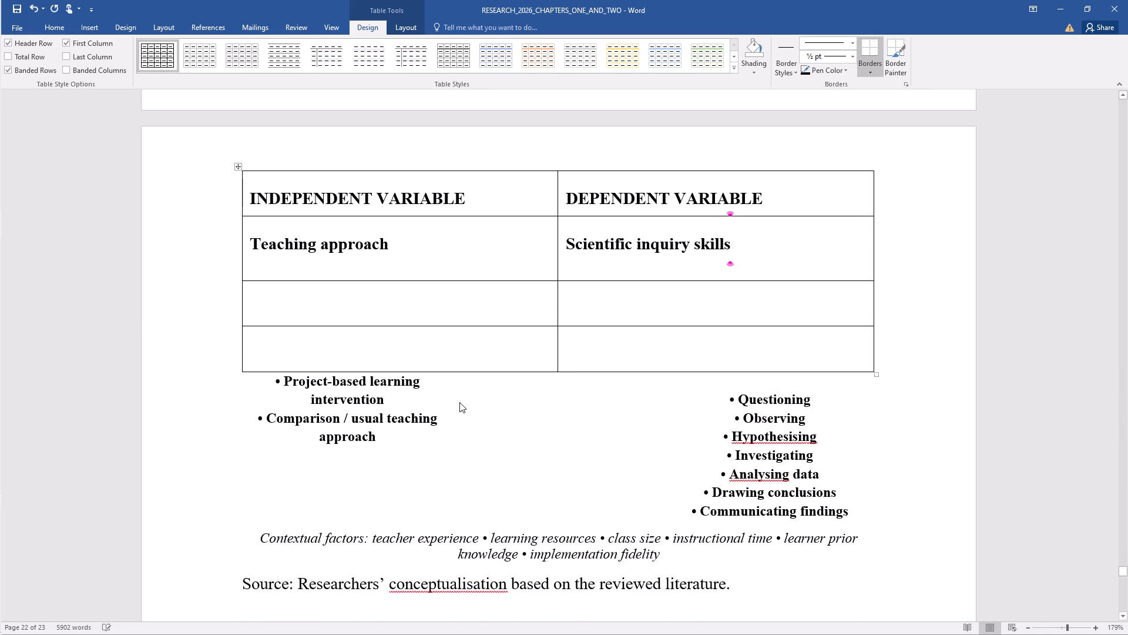
# Move the "Project-based learning intervention" text, without its bullet, into the new table's third row, first column, merging the formatting.
pyautogui.moveTo(390, 400); pyautogui.dragTo(306, 383)
pyautogui.rightClick(306, 383)
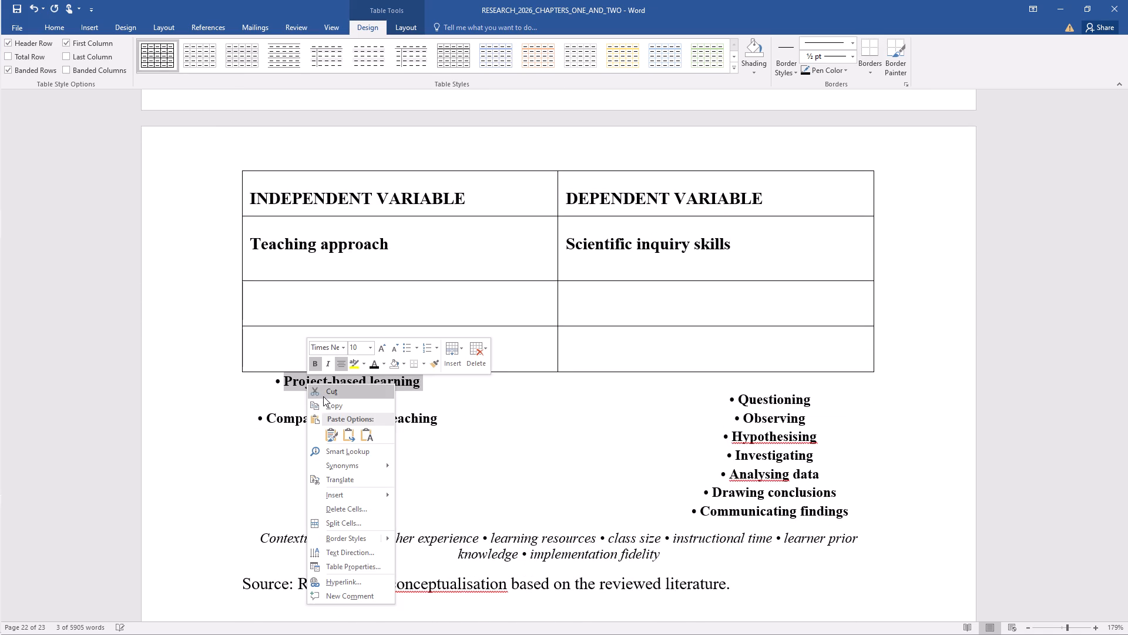
pyautogui.click(323, 396)
pyautogui.click(296, 310)
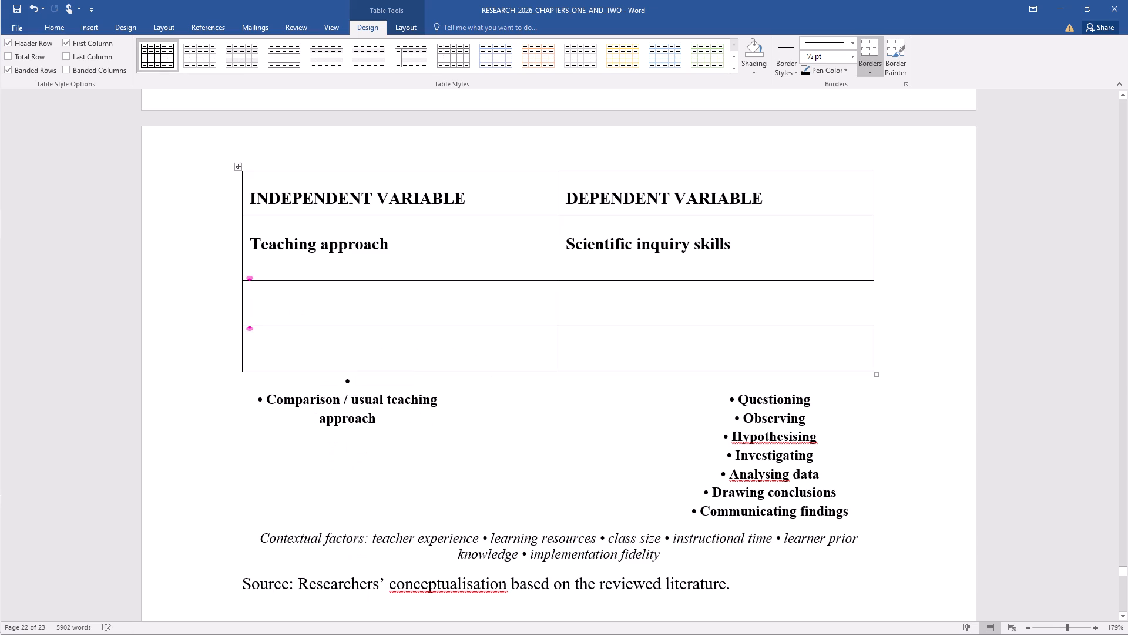
pyautogui.rightClick(296, 310)
pyautogui.click(337, 365)
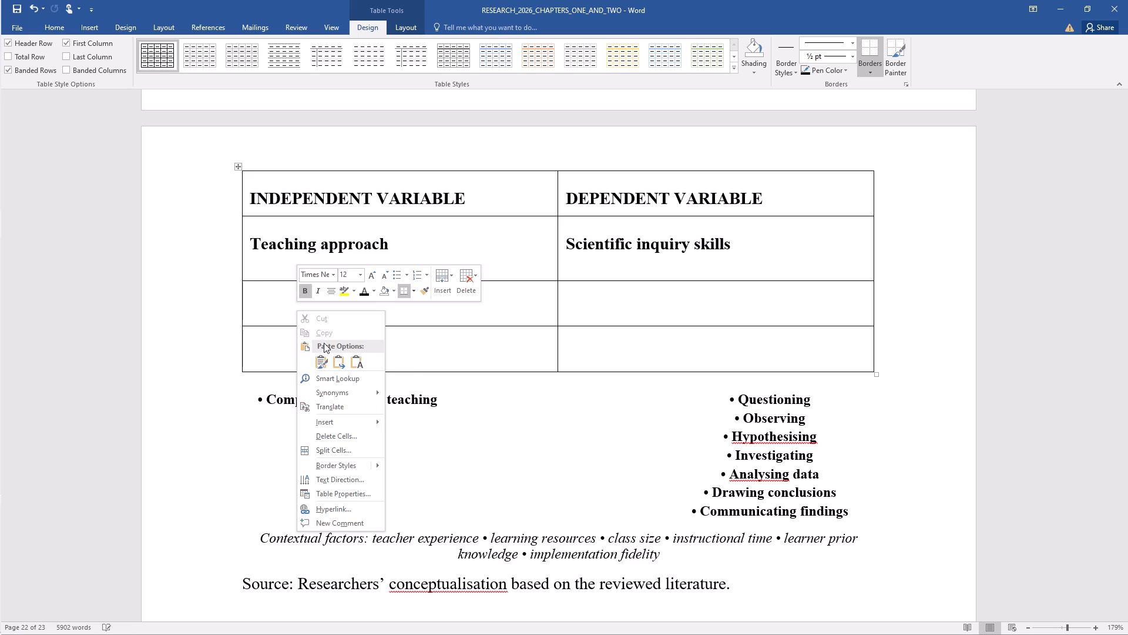
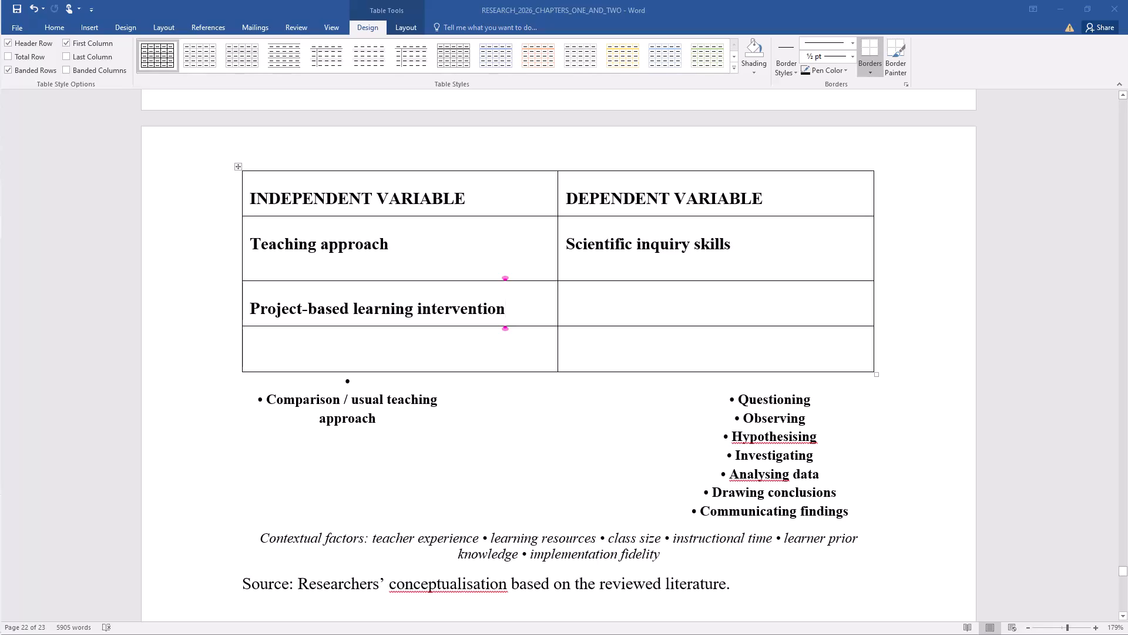
# Move the bulleted skills list, "Questioning" through "Communicating findings", into the new table's third row, second column, merging the formatting.
pyautogui.moveTo(729, 399); pyautogui.dragTo(781, 503)
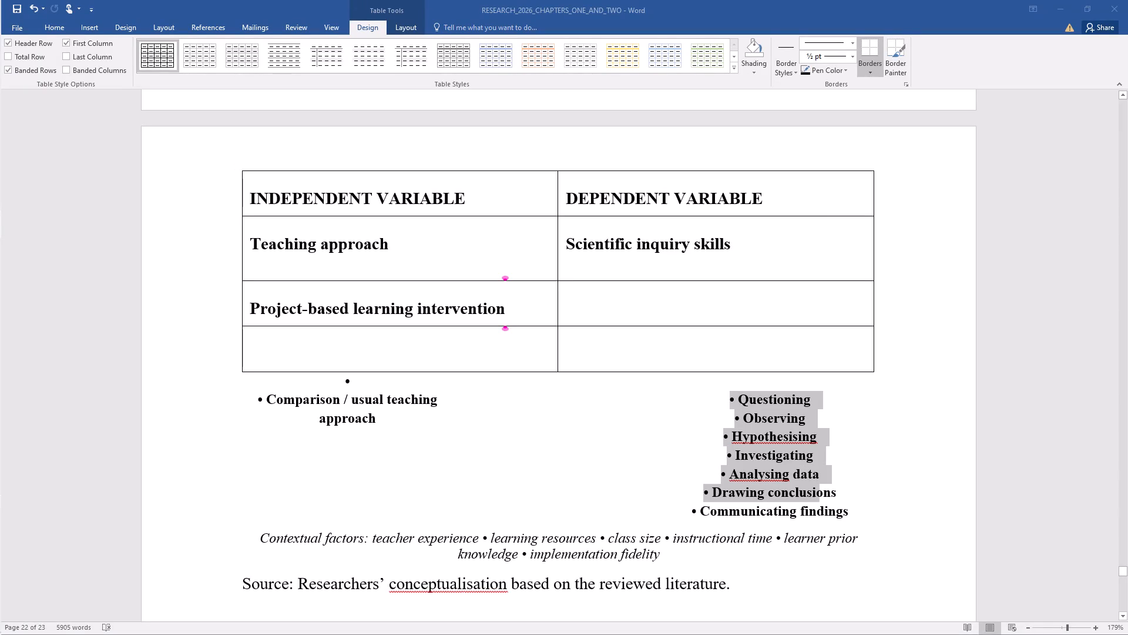
pyautogui.moveTo(781, 503); pyautogui.dragTo(815, 512)
pyautogui.rightClick(815, 512)
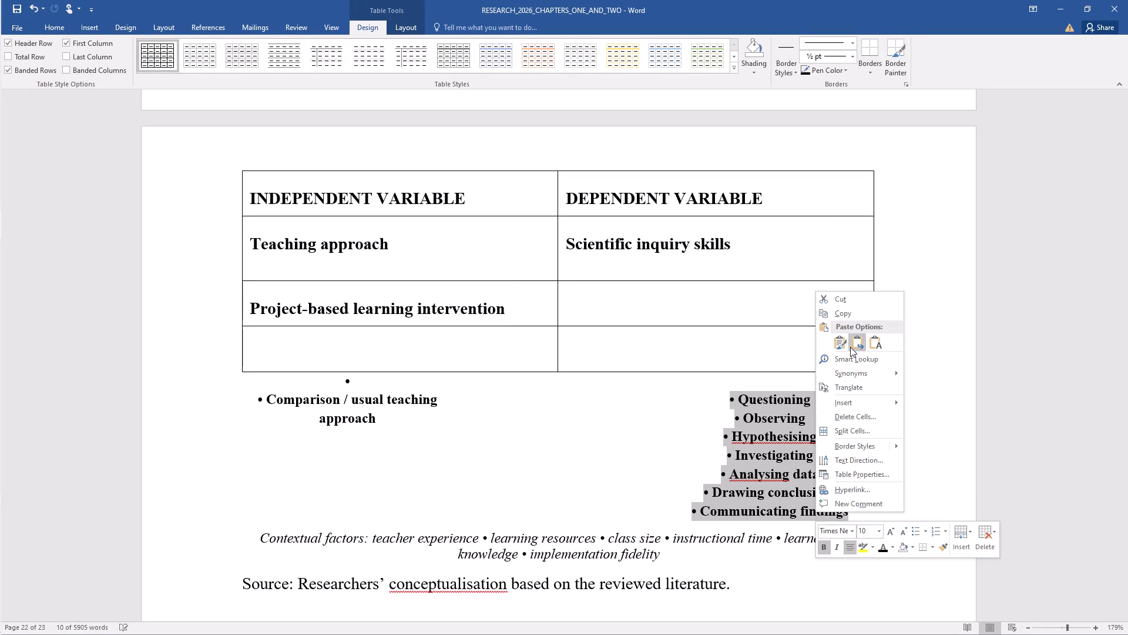
pyautogui.click(844, 301)
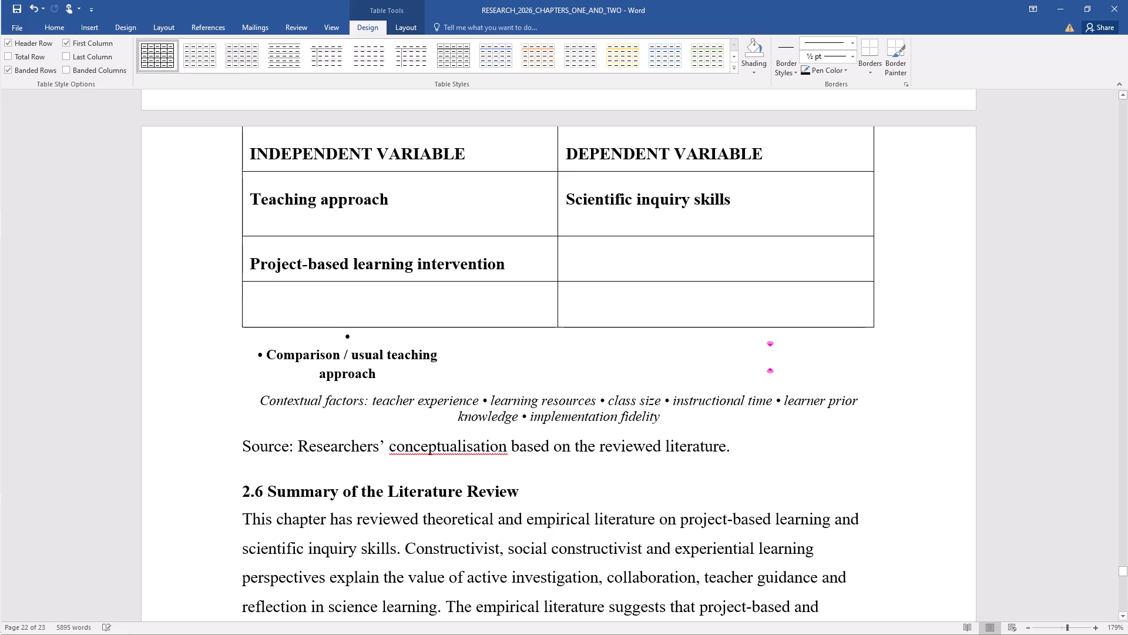
pyautogui.moveTo(634, 222); pyautogui.dragTo(675, 310)
pyautogui.click(637, 250)
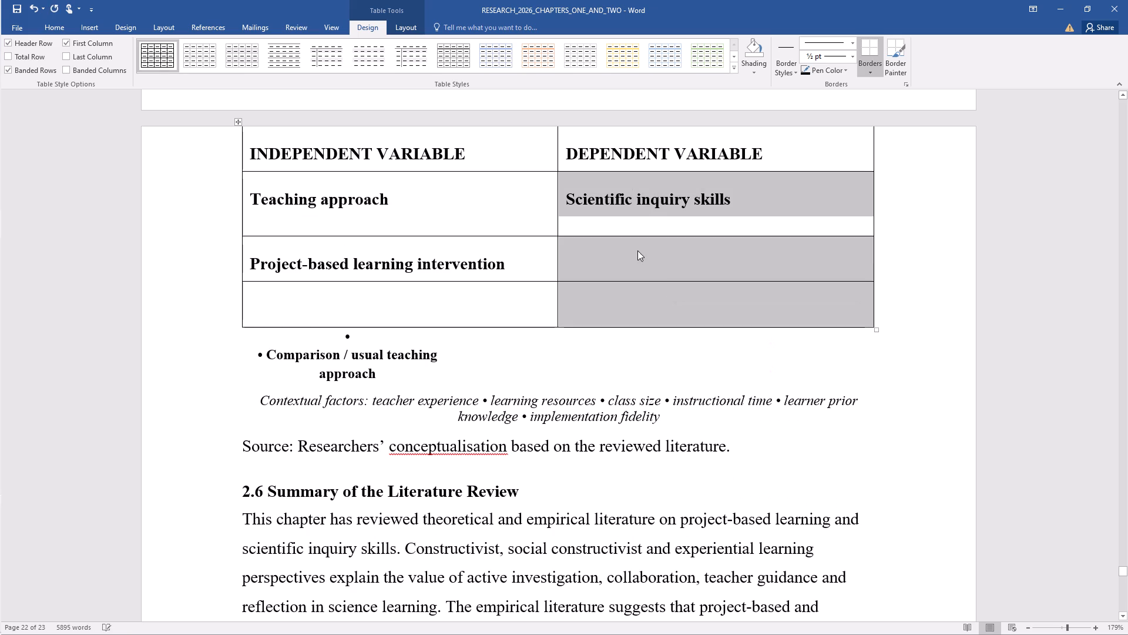
pyautogui.rightClick(637, 250)
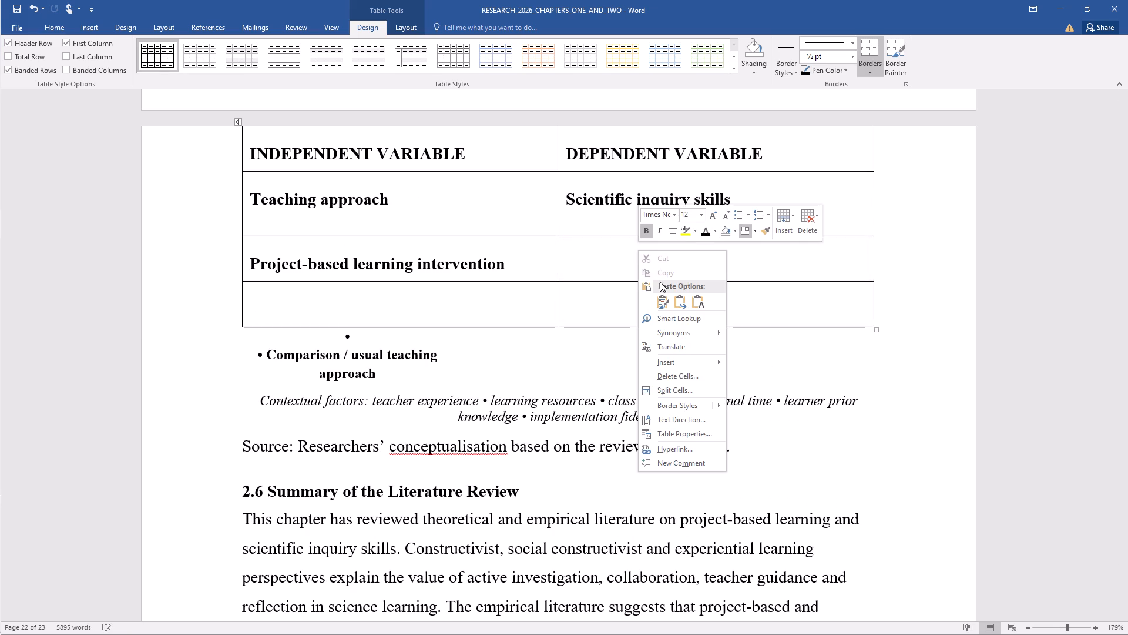
pyautogui.click(680, 297)
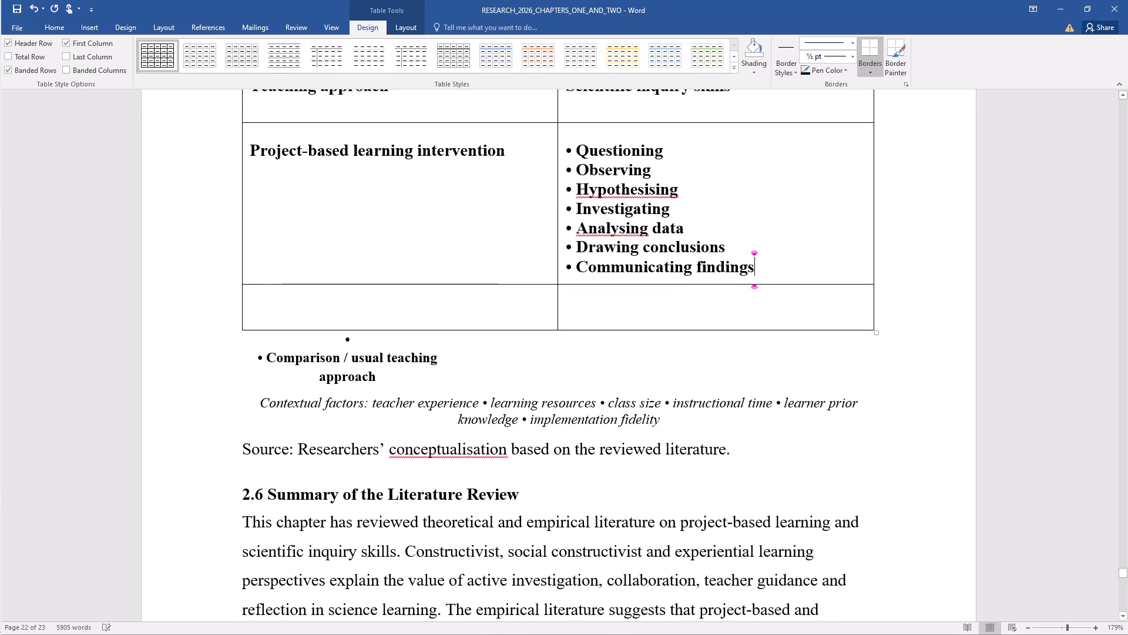
# Move the "Comparison / usual teaching approach" text, without its bullet, onto a new line below "Project-based learning intervention", merging the formatting.
pyautogui.moveTo(416, 375); pyautogui.dragTo(311, 361)
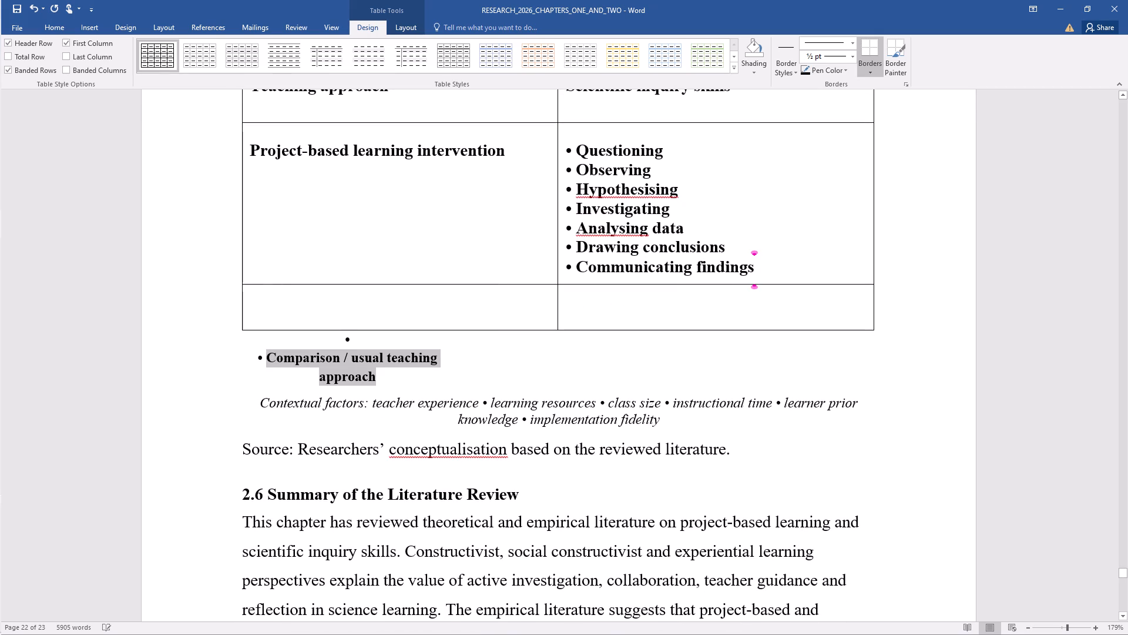
pyautogui.moveTo(311, 361); pyautogui.dragTo(306, 360)
pyautogui.rightClick(306, 360)
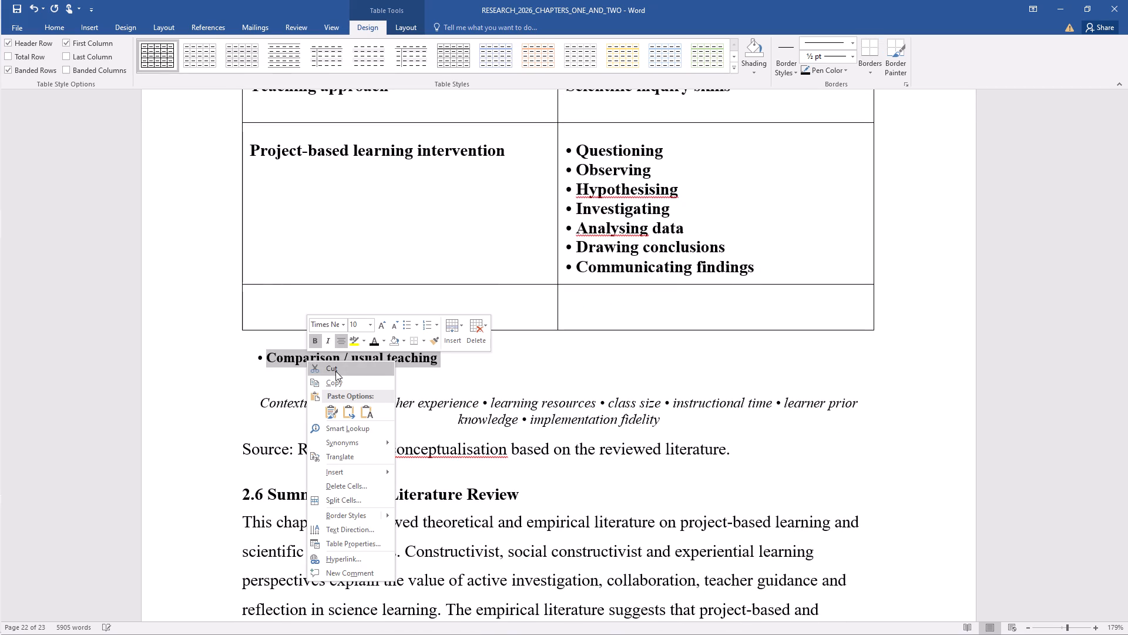
pyautogui.click(335, 371)
pyautogui.click(344, 219)
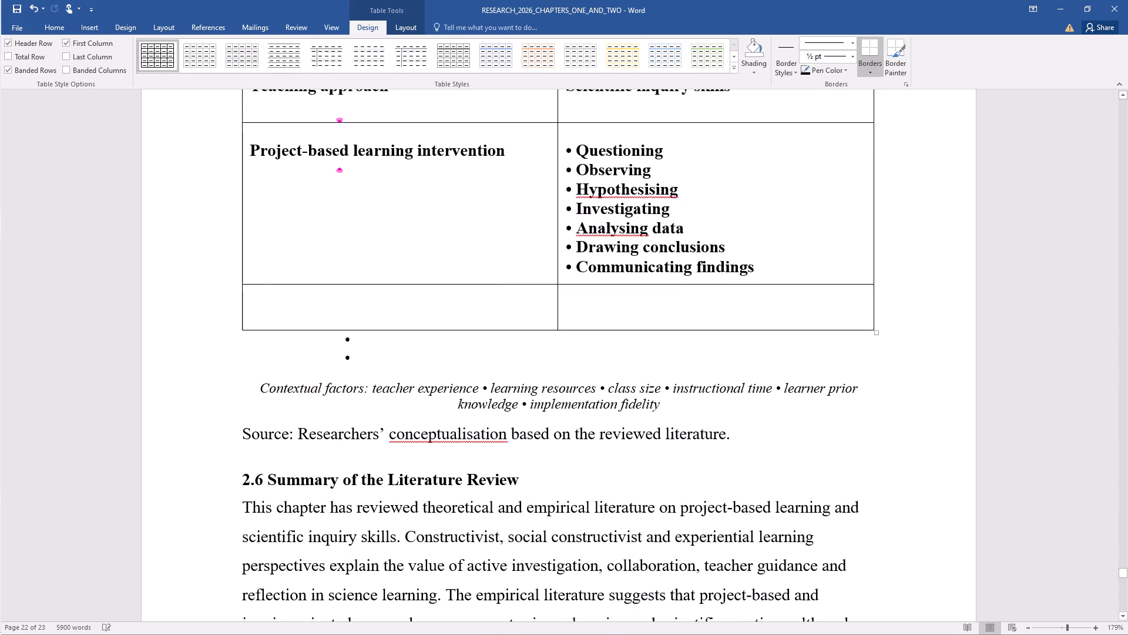
pyautogui.click(510, 151)
pyautogui.press('Return')
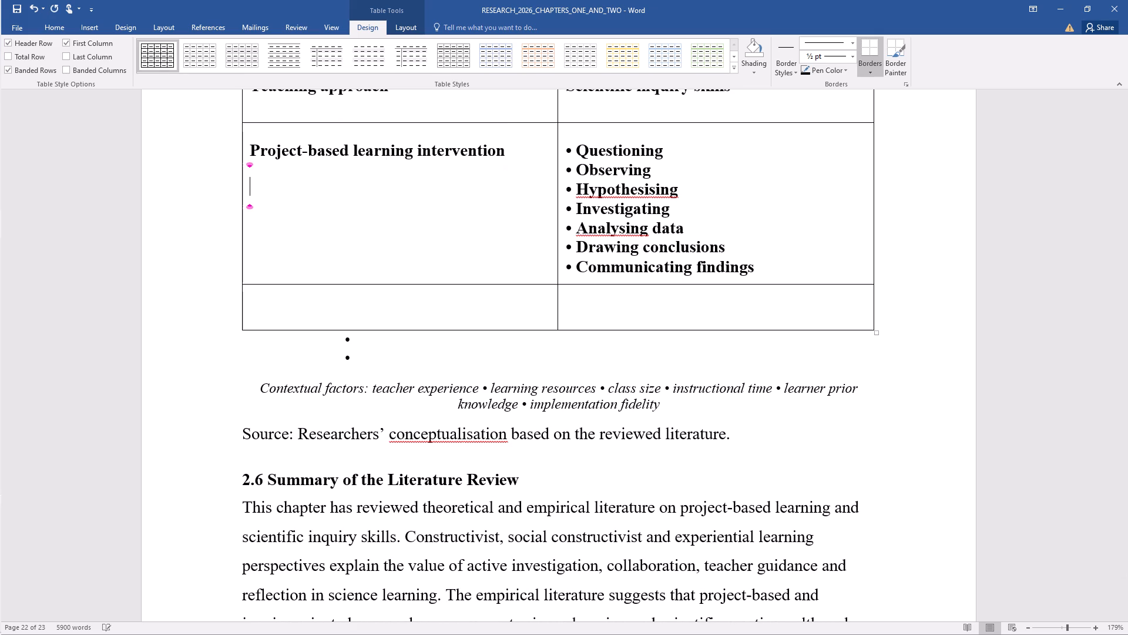
pyautogui.rightClick(378, 181)
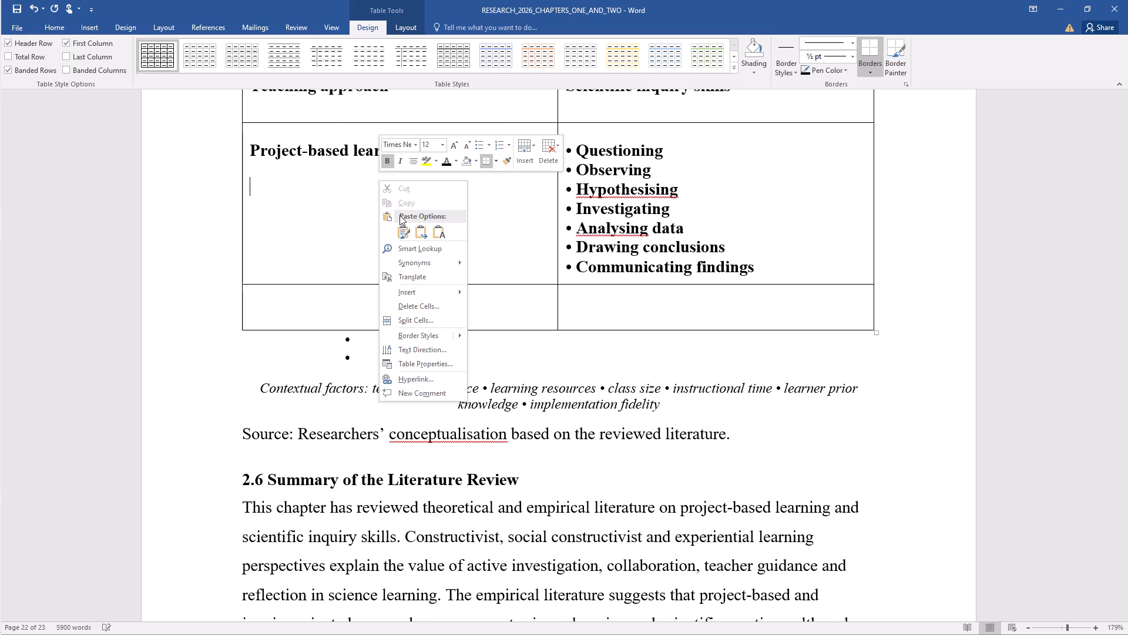
pyautogui.click(418, 229)
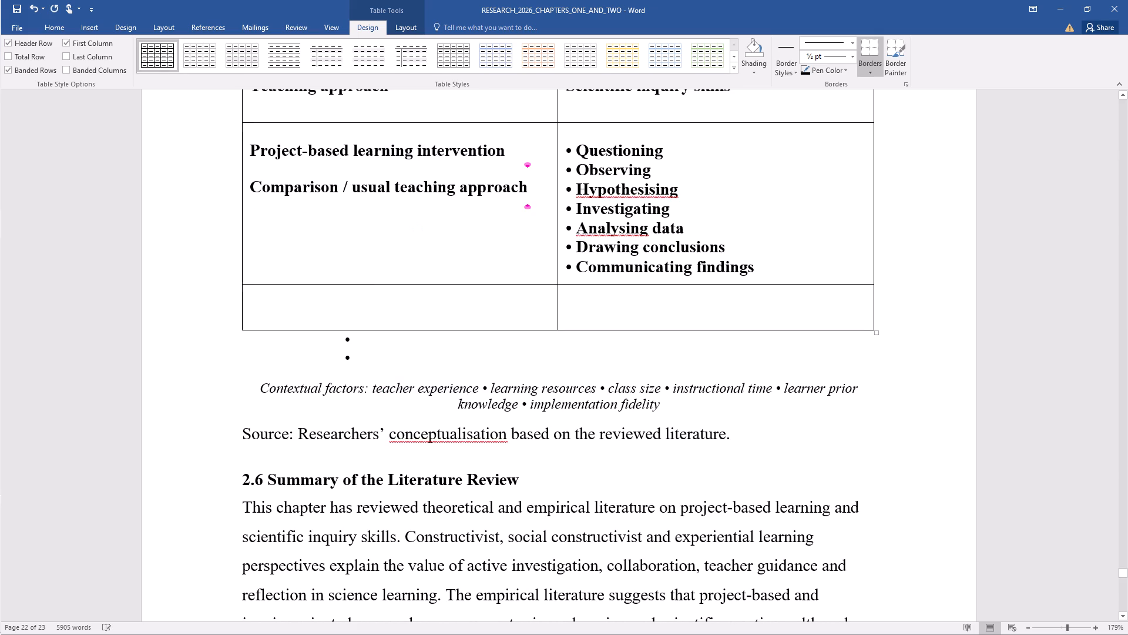
# Delete the two leftover empty bullets below the new table.
pyautogui.moveTo(364, 359); pyautogui.dragTo(343, 342)
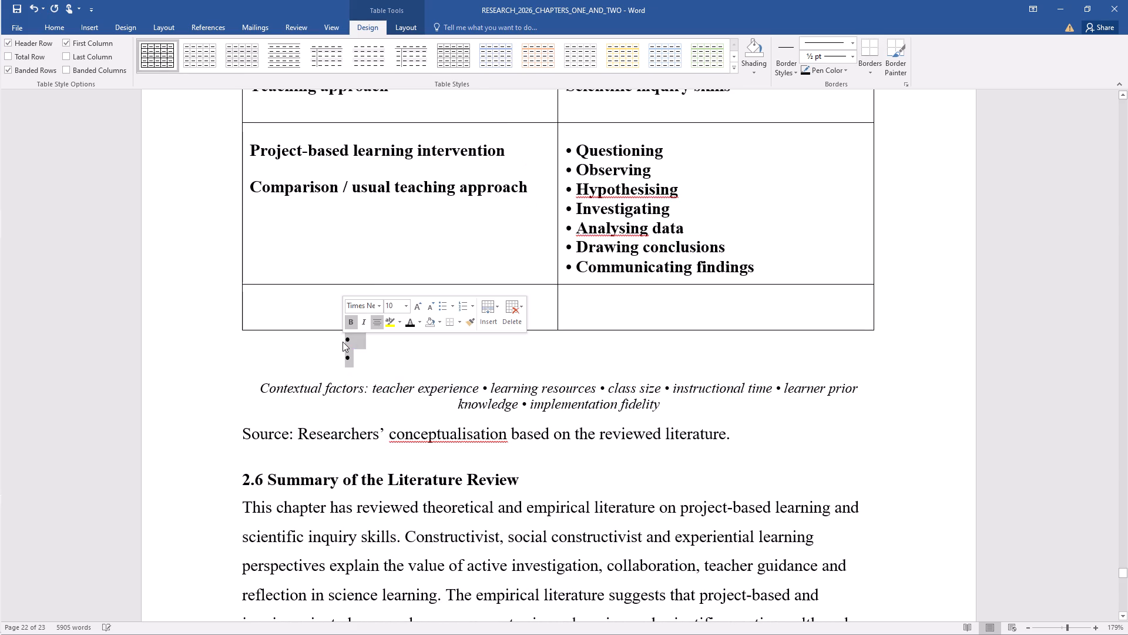
pyautogui.press('Delete')
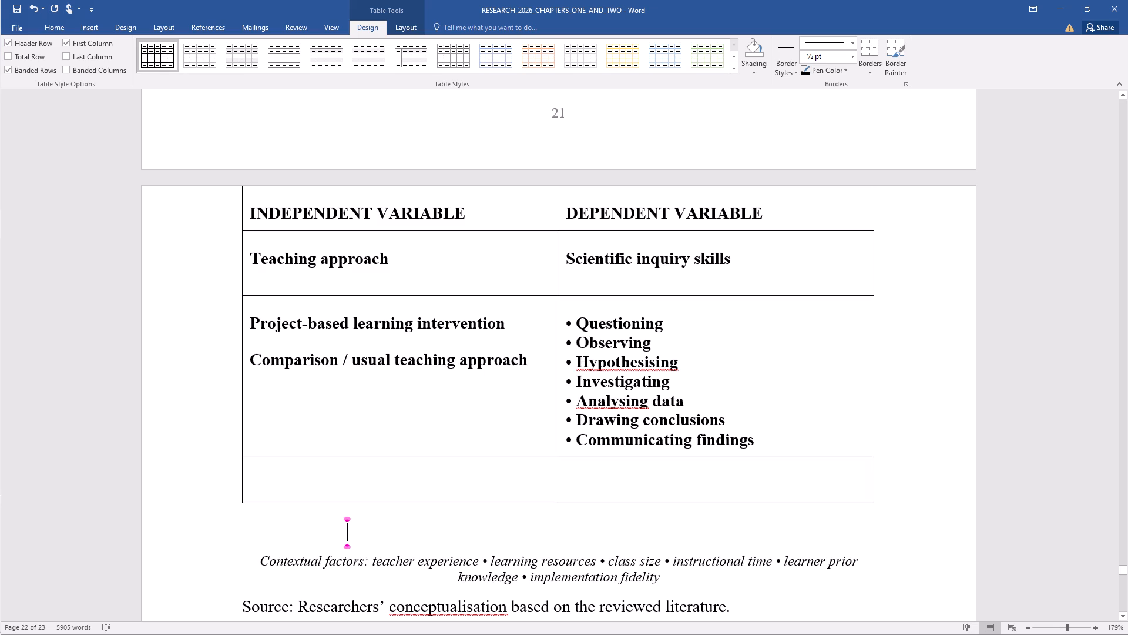
# Move "Teaching approach" from the second row to directly above "Project-based learning intervention" in the third row, merging the formatting and leaving no blank line between.
pyautogui.moveTo(252, 253); pyautogui.dragTo(390, 270)
pyautogui.rightClick(390, 270)
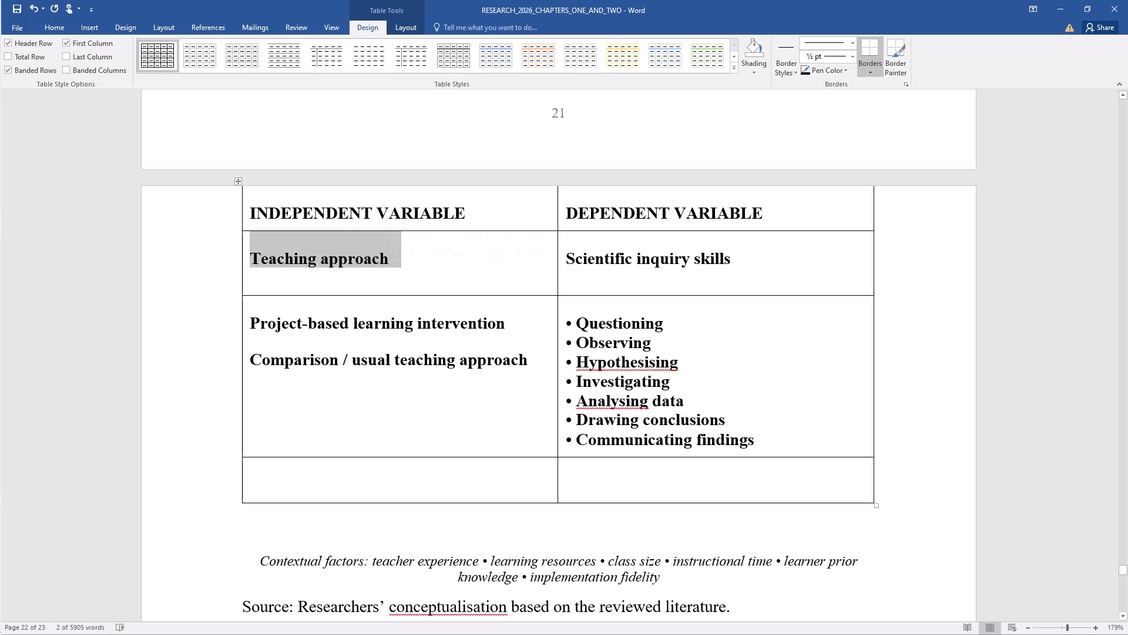
pyautogui.rightClick(338, 264)
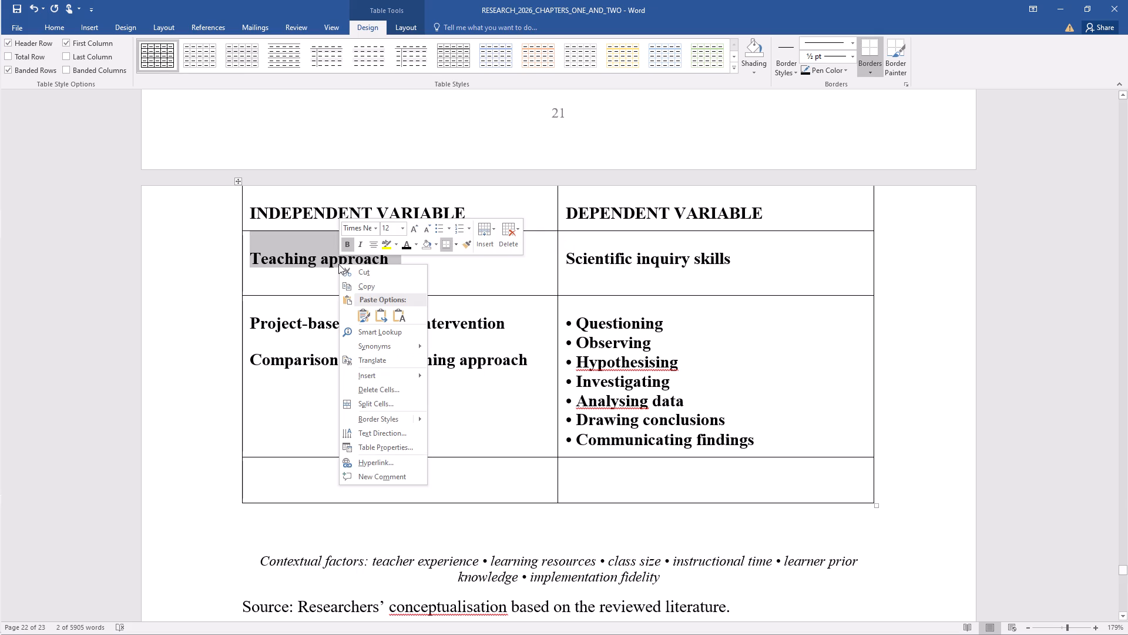
pyautogui.click(364, 276)
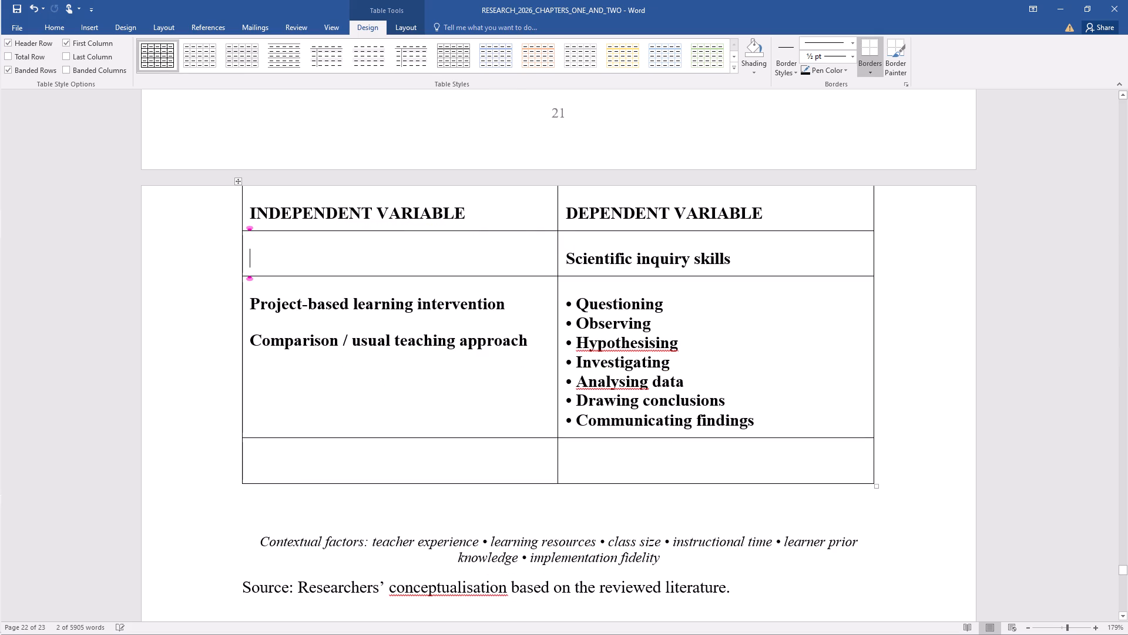
pyautogui.click(276, 290)
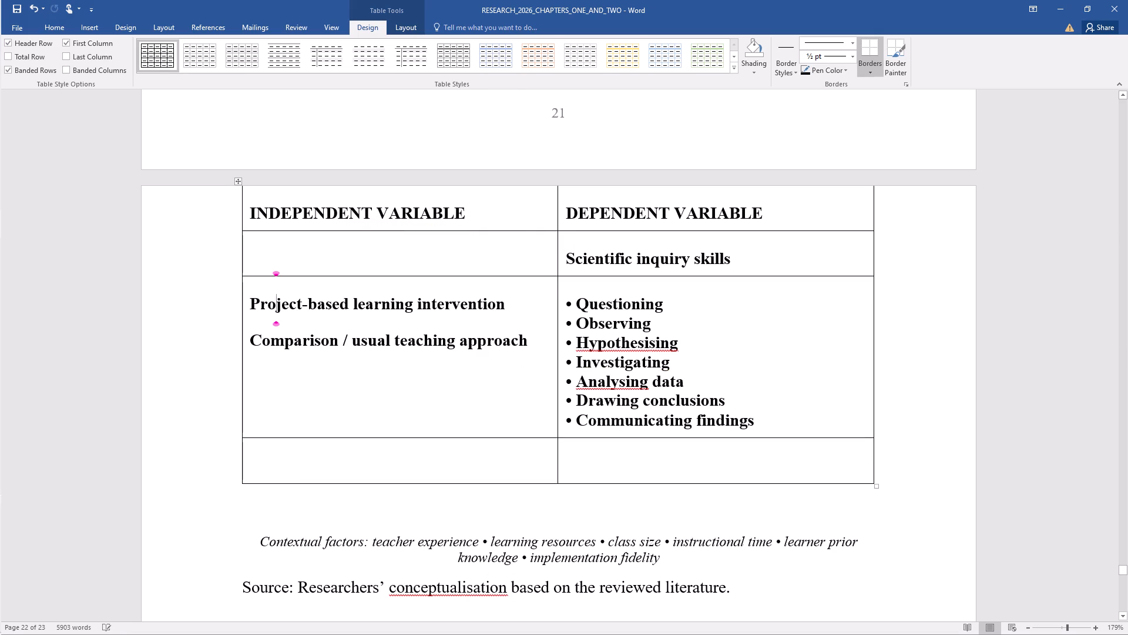
pyautogui.click(251, 296)
pyautogui.press('Return')
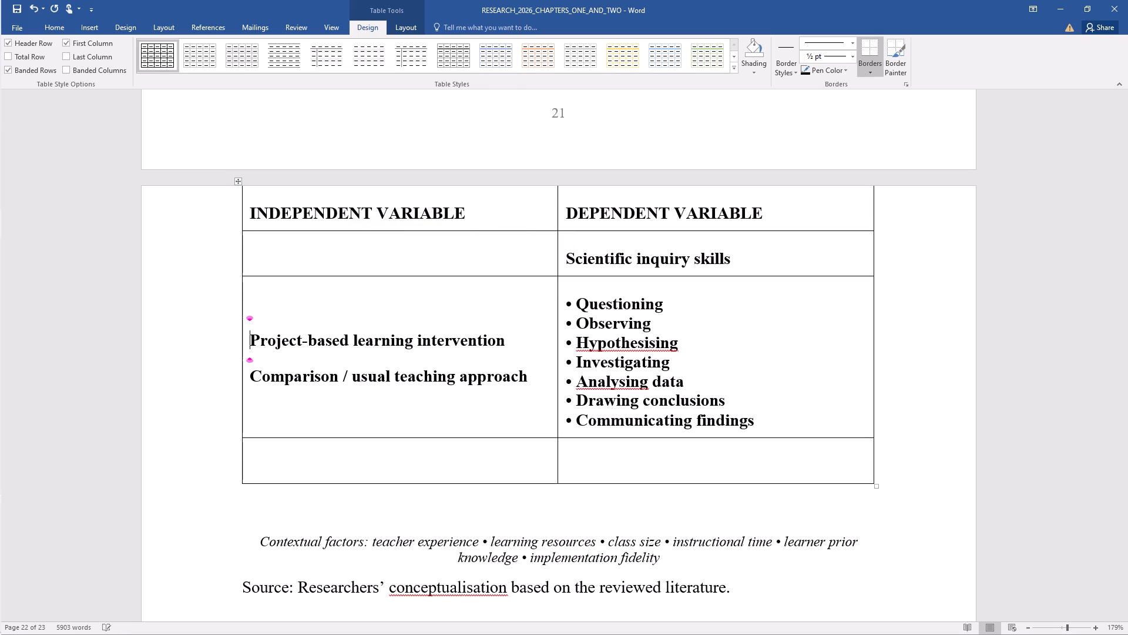
pyautogui.click(257, 312)
pyautogui.rightClick(257, 312)
pyautogui.click(298, 360)
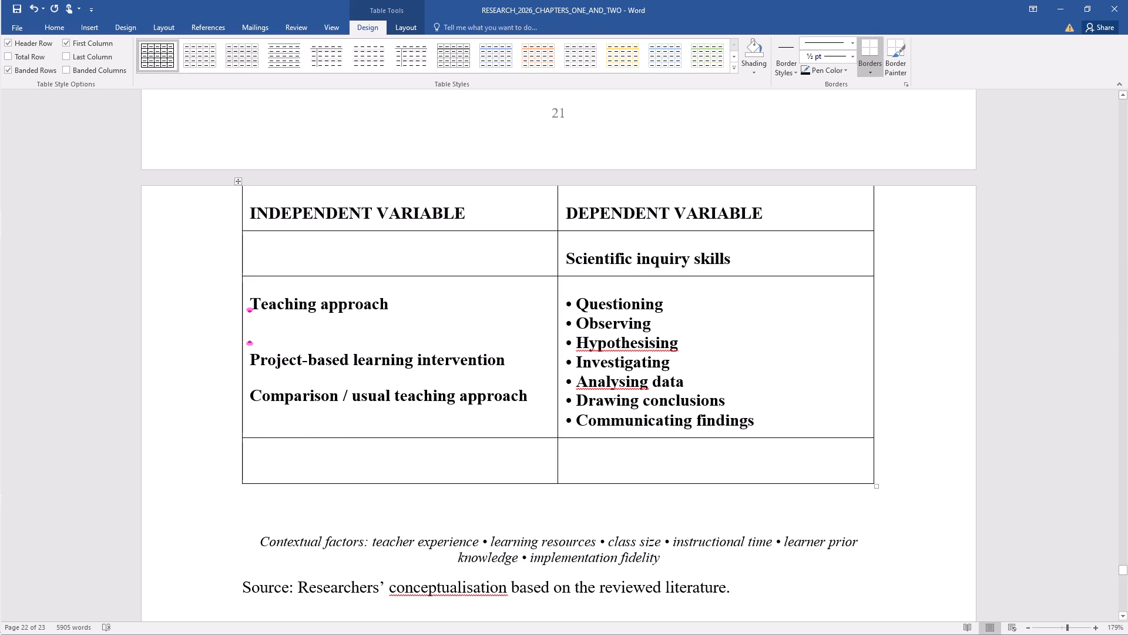
pyautogui.press('Delete')
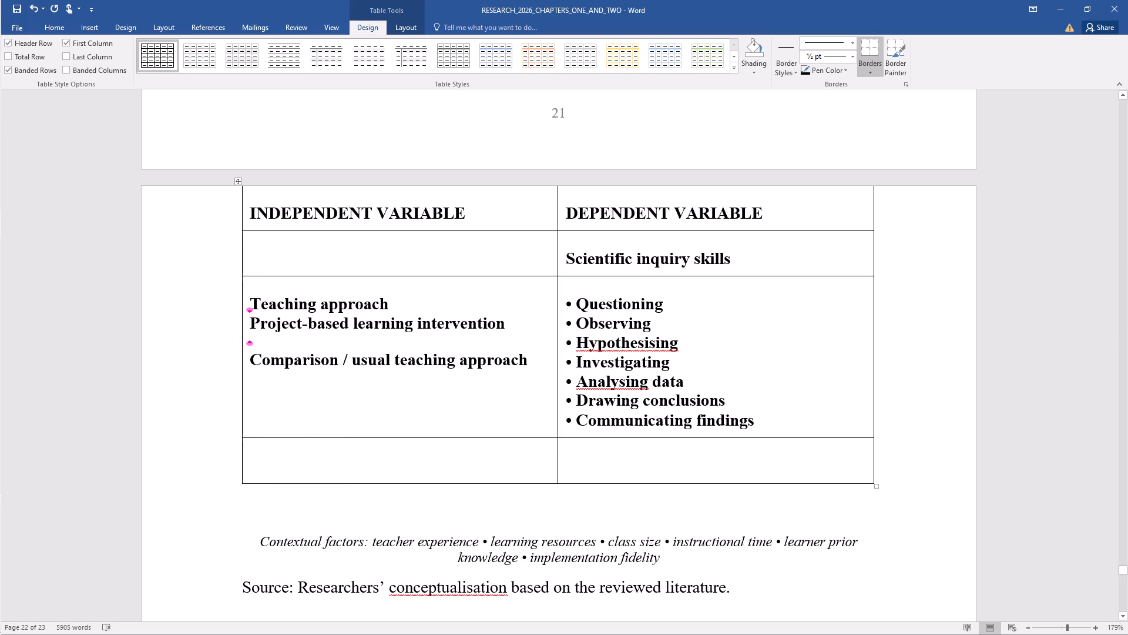
# Move "Scientific inquiry skills" from the second row to its own line above "Questioning" in the third row, merging the formatting.
pyautogui.moveTo(570, 256); pyautogui.dragTo(731, 261)
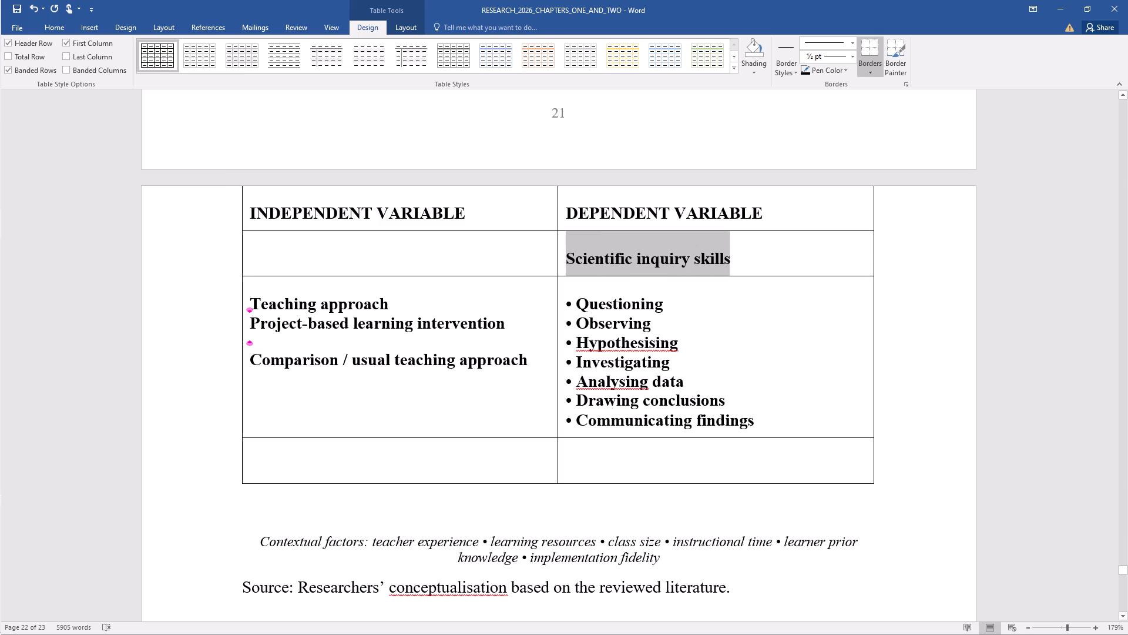
pyautogui.moveTo(731, 261); pyautogui.dragTo(735, 261)
pyautogui.rightClick(735, 261)
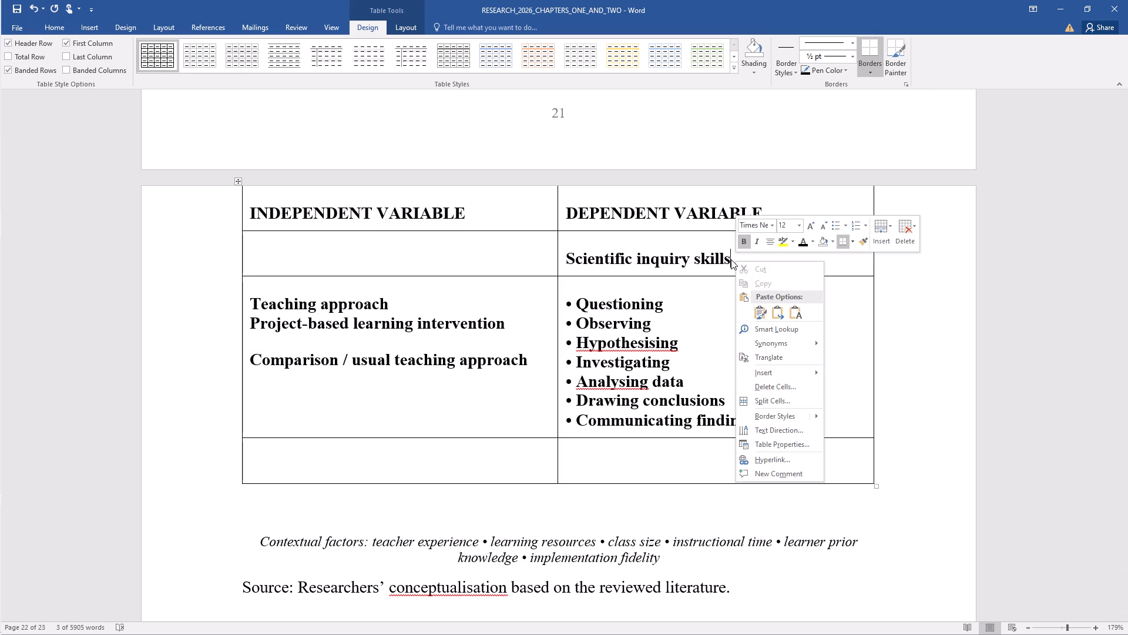
pyautogui.moveTo(731, 259); pyautogui.dragTo(609, 269)
pyautogui.moveTo(737, 258); pyautogui.dragTo(596, 263)
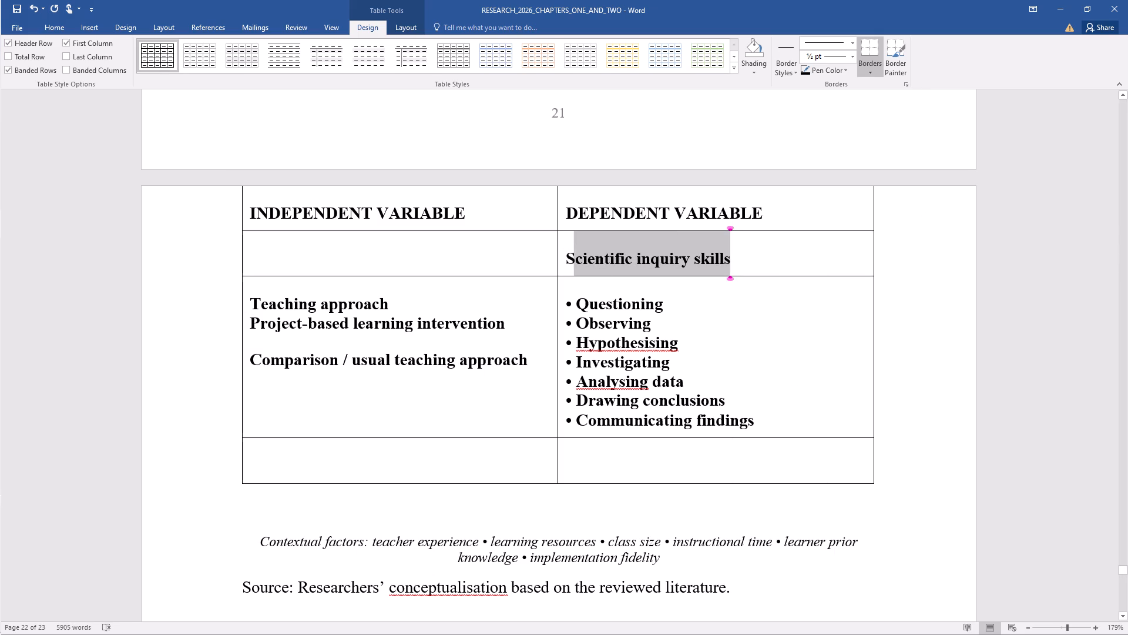
pyautogui.moveTo(596, 263); pyautogui.dragTo(576, 266)
pyautogui.rightClick(576, 266)
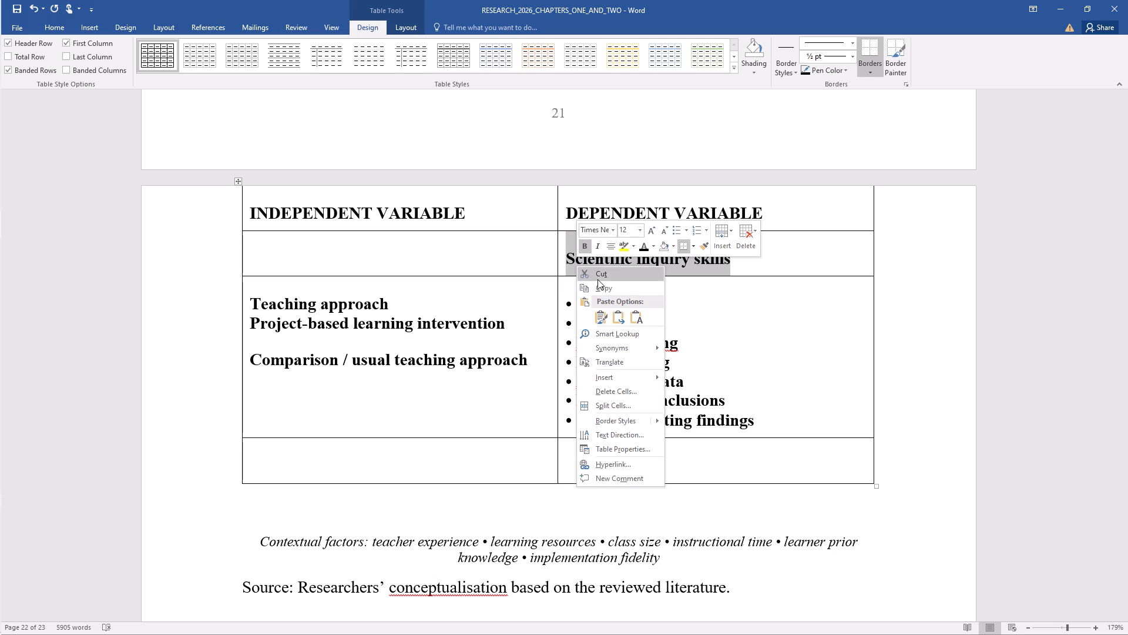
pyautogui.click(597, 276)
pyautogui.click(578, 285)
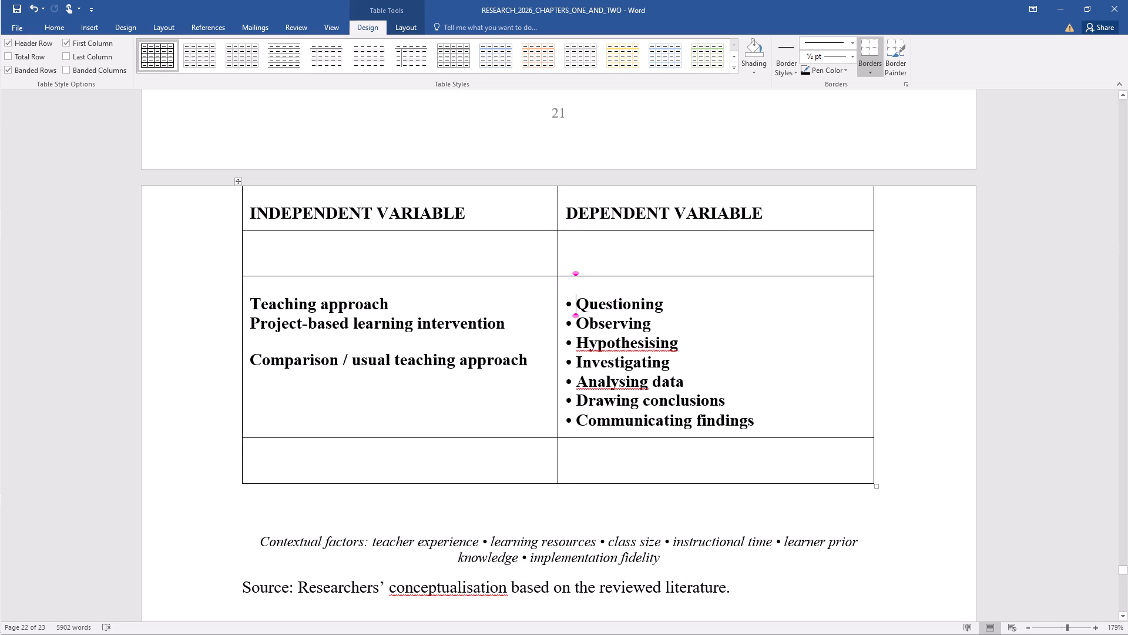
pyautogui.press('Return')
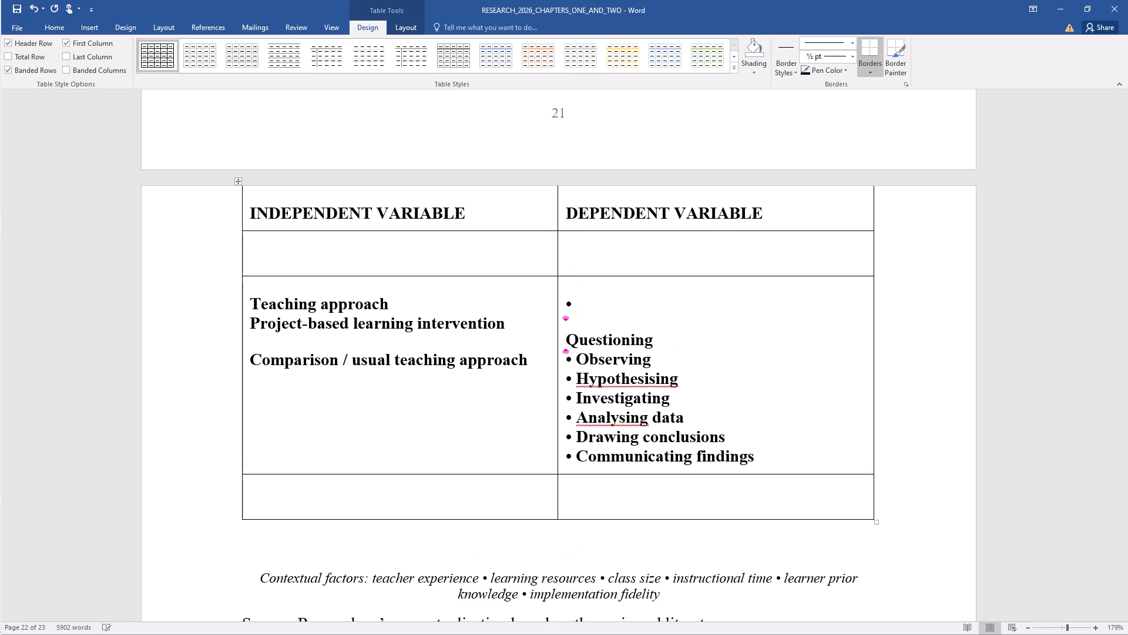
pyautogui.click(582, 302)
pyautogui.rightClick(581, 302)
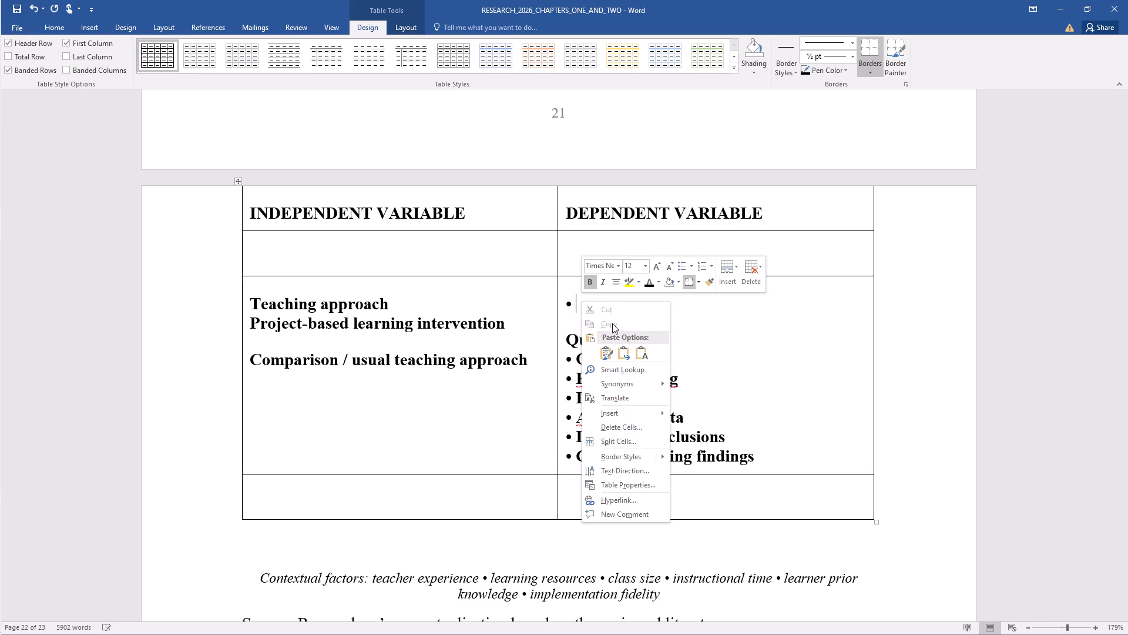
pyautogui.click(629, 350)
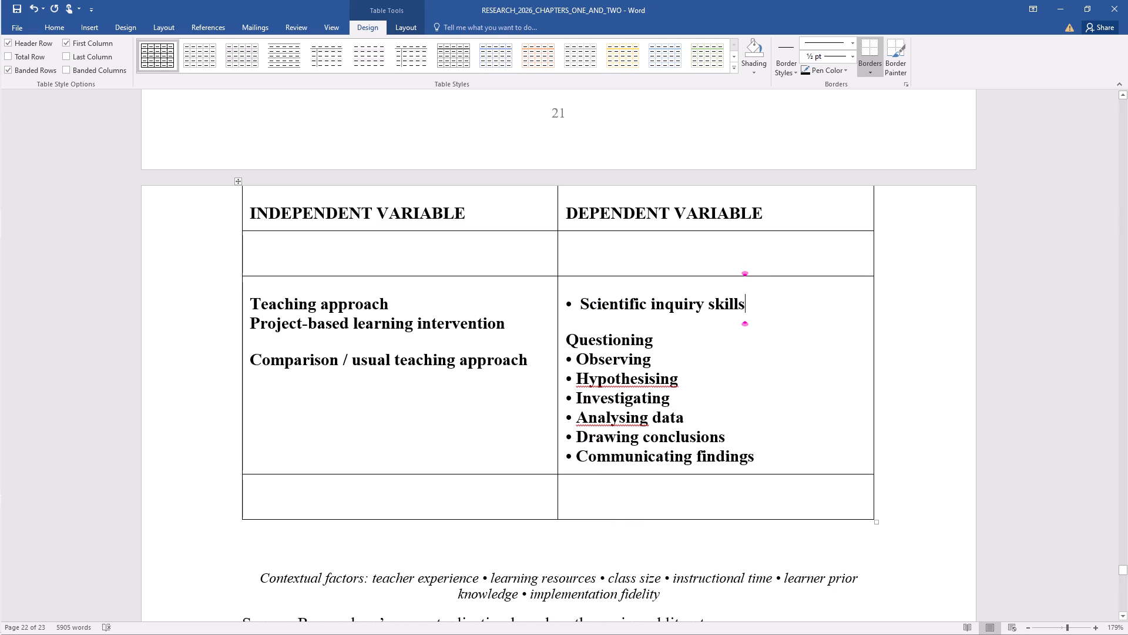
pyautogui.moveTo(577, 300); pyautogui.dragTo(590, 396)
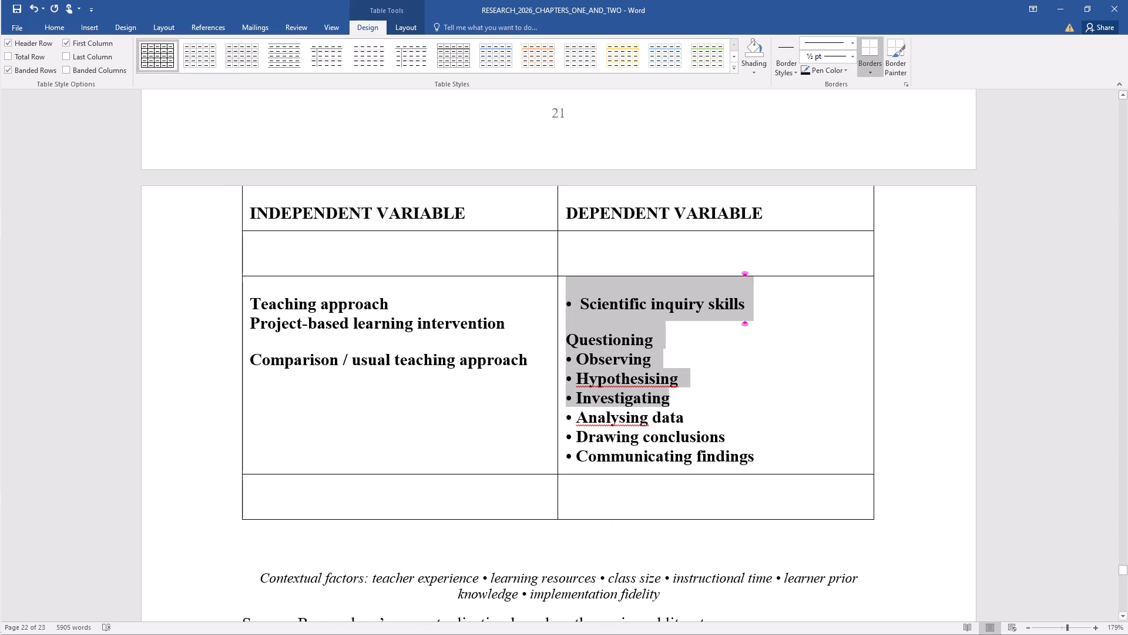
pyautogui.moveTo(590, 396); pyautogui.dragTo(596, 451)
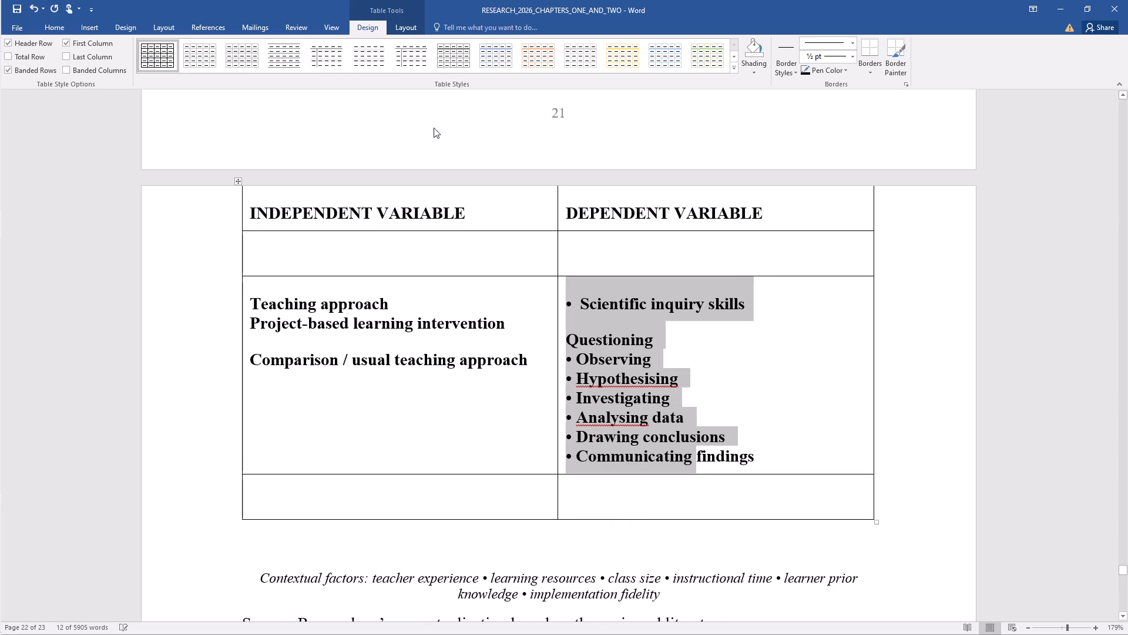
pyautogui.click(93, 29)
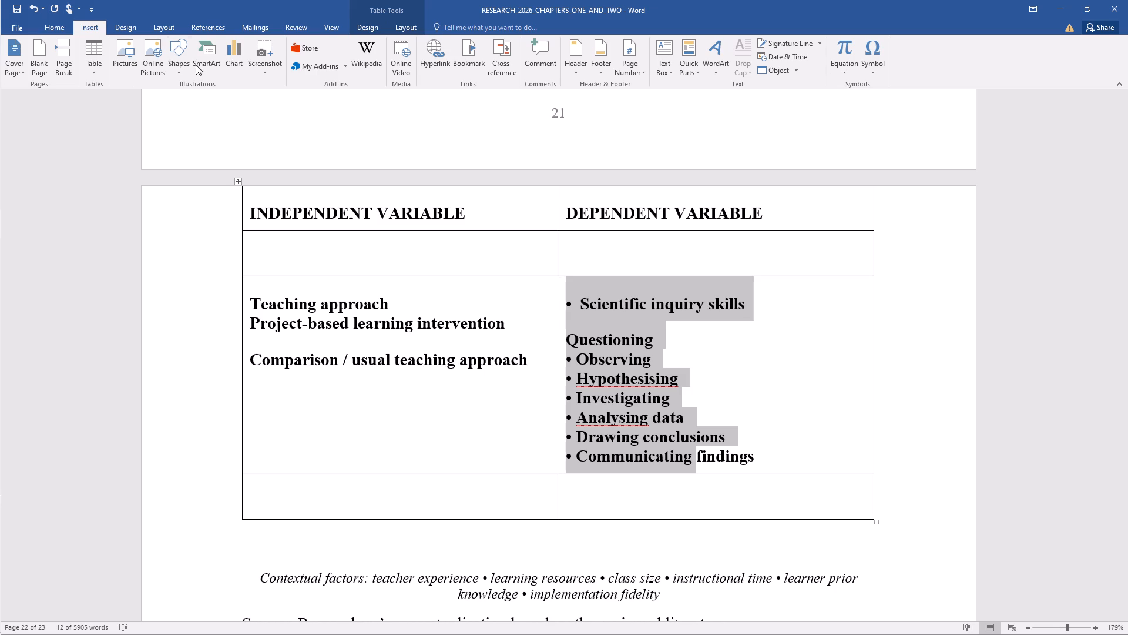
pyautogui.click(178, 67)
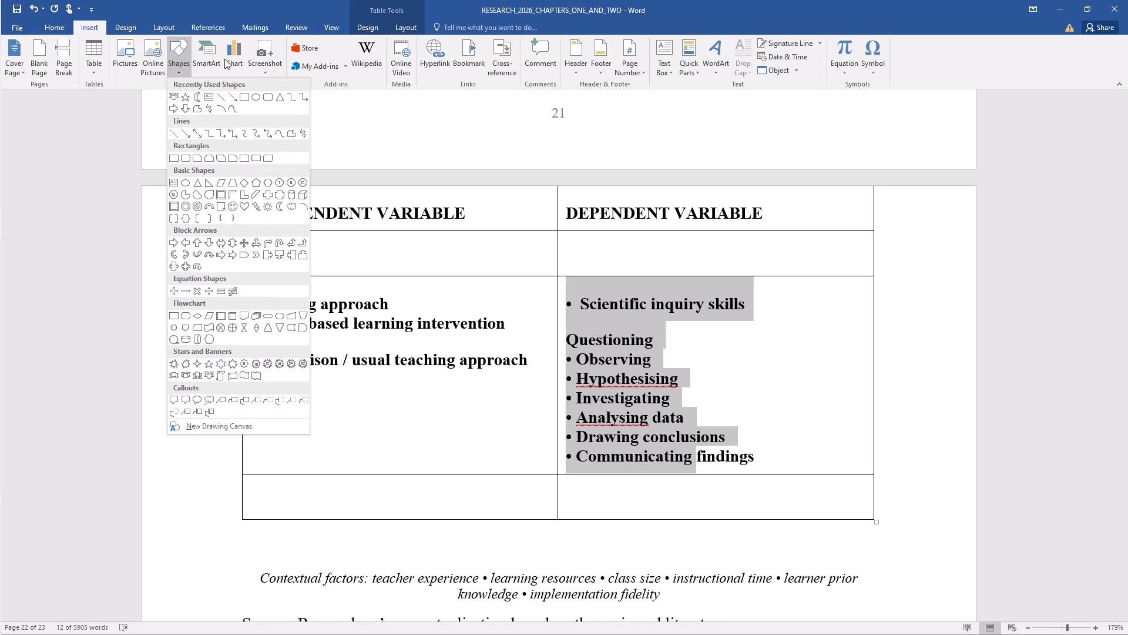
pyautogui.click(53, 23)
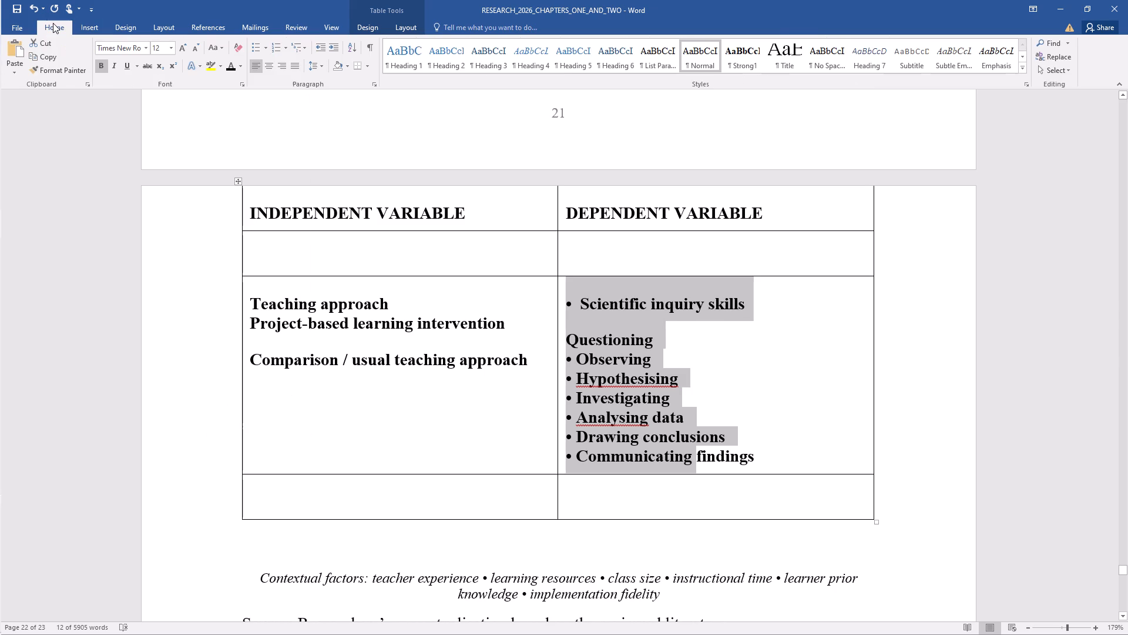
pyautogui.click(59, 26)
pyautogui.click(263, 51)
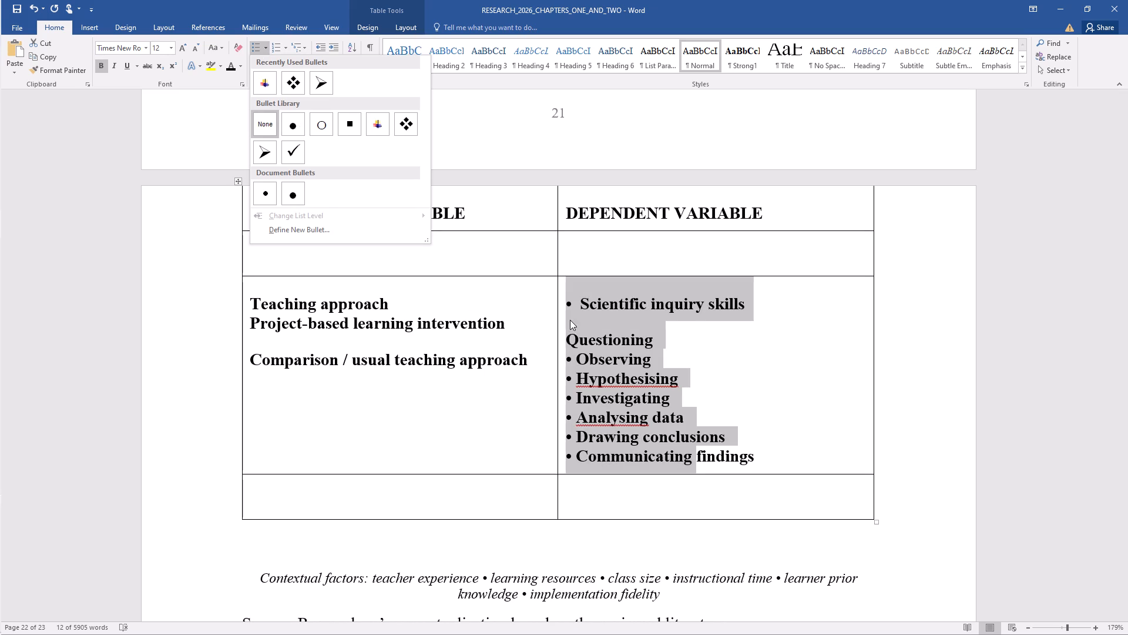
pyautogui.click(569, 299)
# Delete the typed bullet characters before "Scientific inquiry skills" and each line from "Observing" to "Communicating findings" in the dependent variable column.
pyautogui.doubleClick(569, 305)
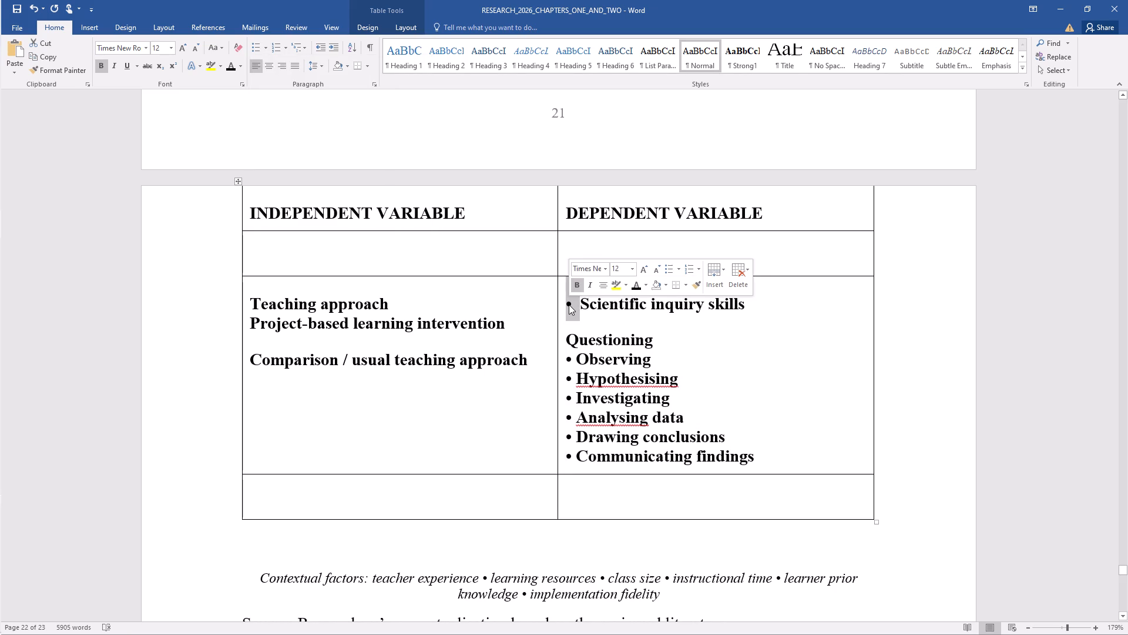
pyautogui.click(569, 305)
pyautogui.press('BackSpace')
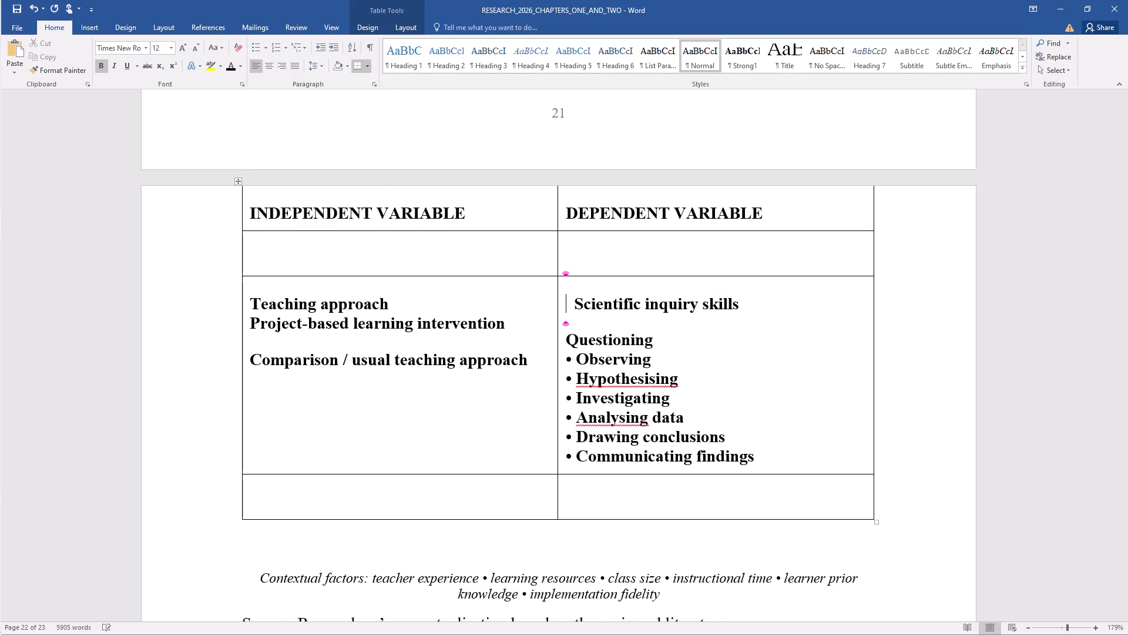
pyautogui.click(573, 359)
pyautogui.press('BackSpace')
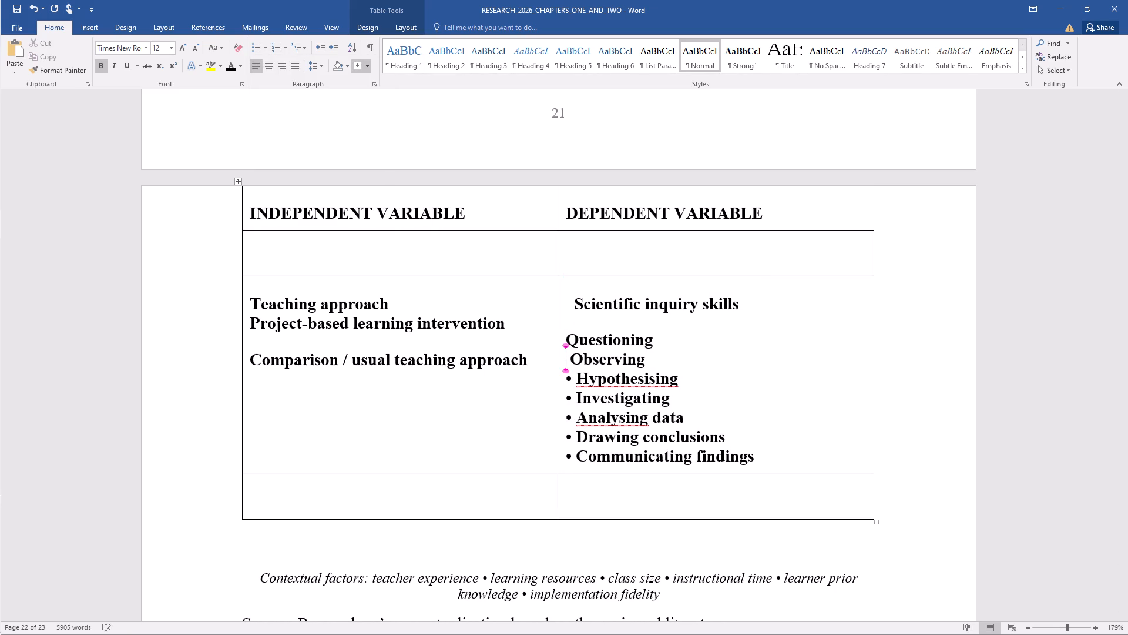
pyautogui.click(573, 373)
pyautogui.press('BackSpace')
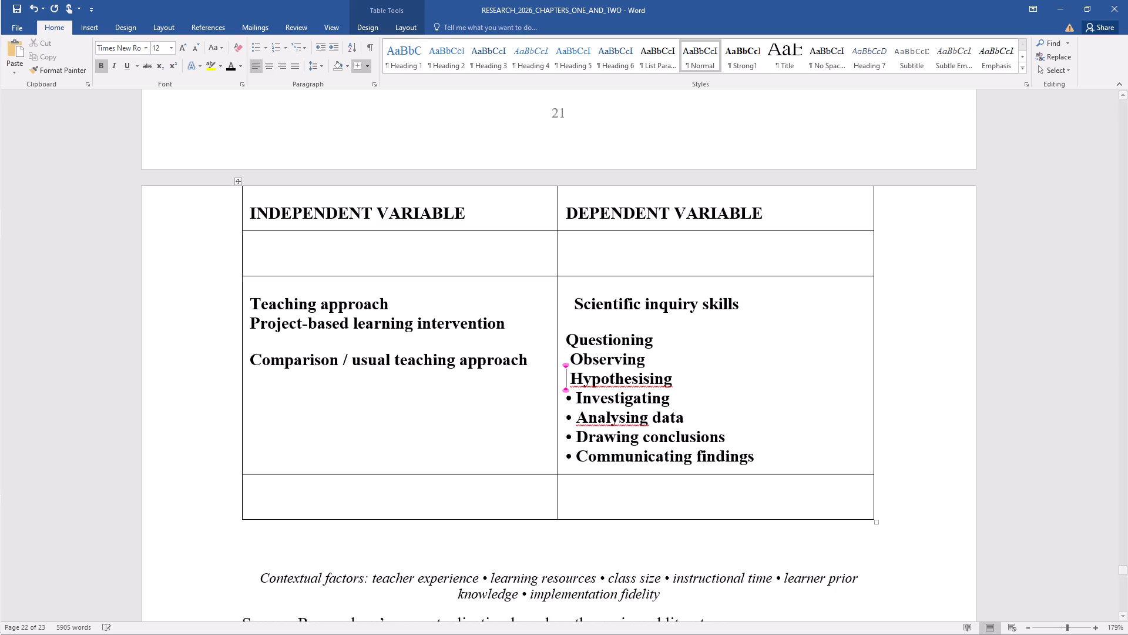
pyautogui.click(572, 392)
pyautogui.press('BackSpace')
pyautogui.doubleClick(572, 416)
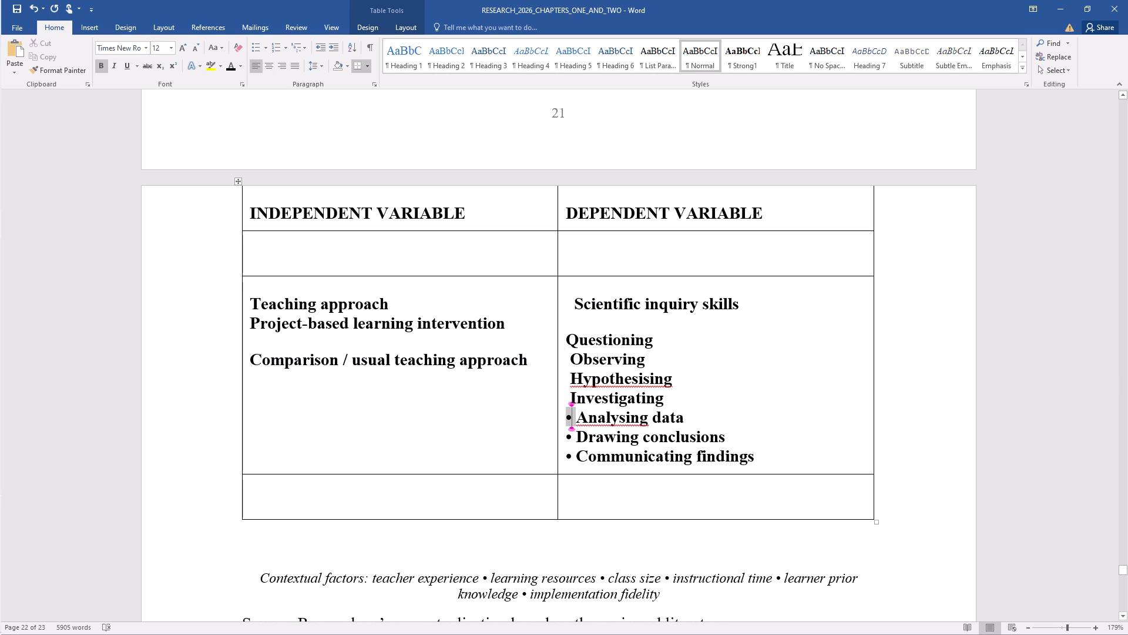
pyautogui.press('BackSpace')
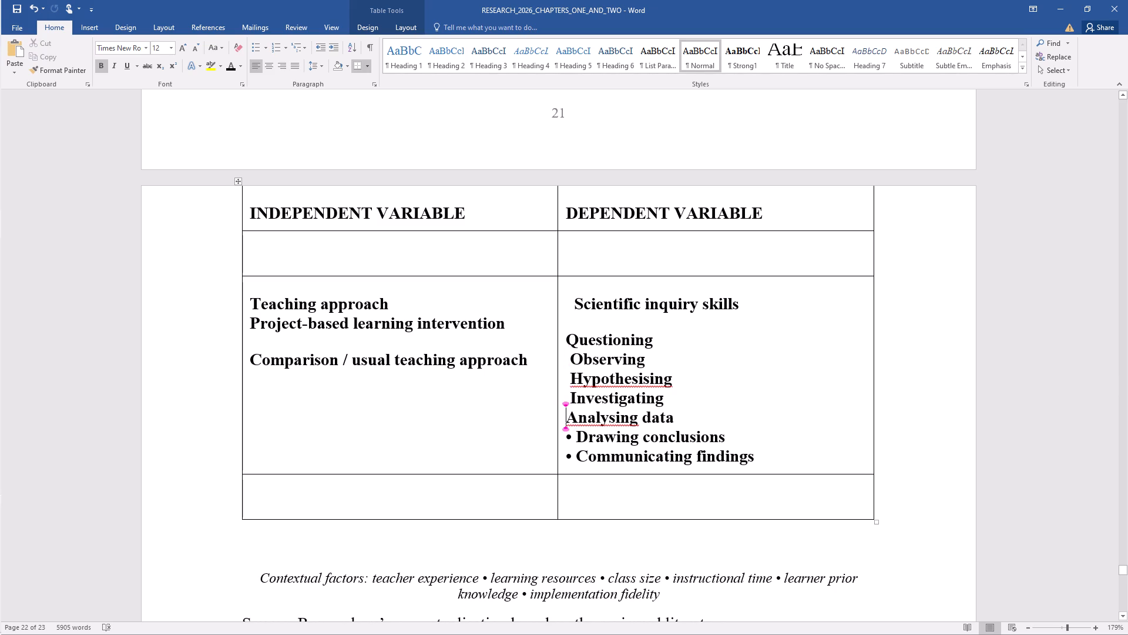
pyautogui.click(572, 436)
pyautogui.press('BackSpace')
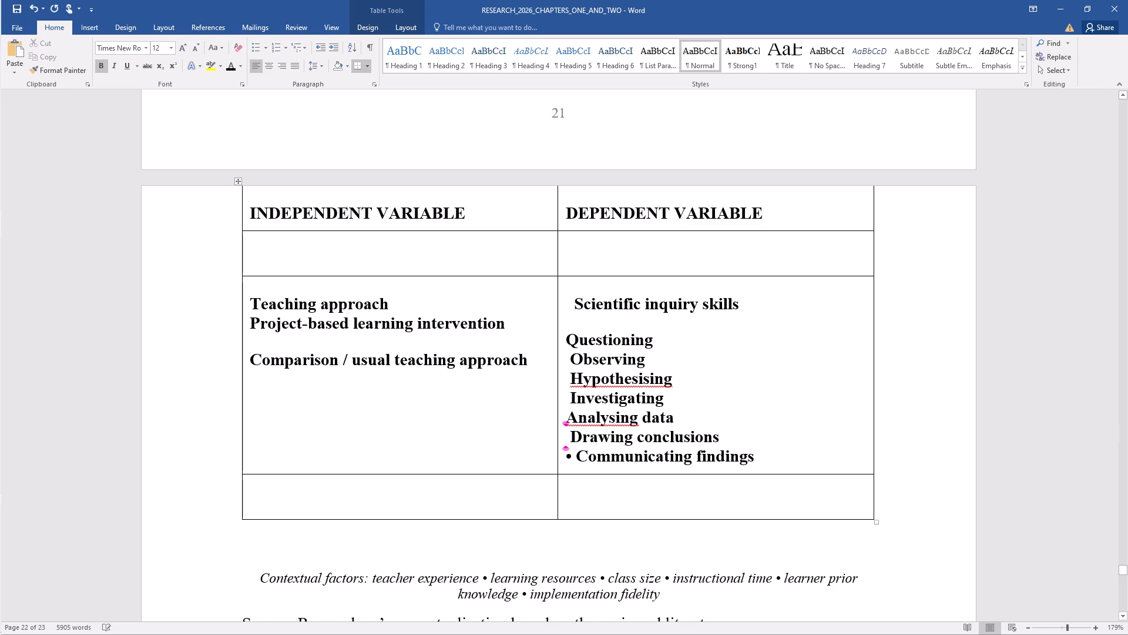
pyautogui.click(573, 458)
pyautogui.press('BackSpace')
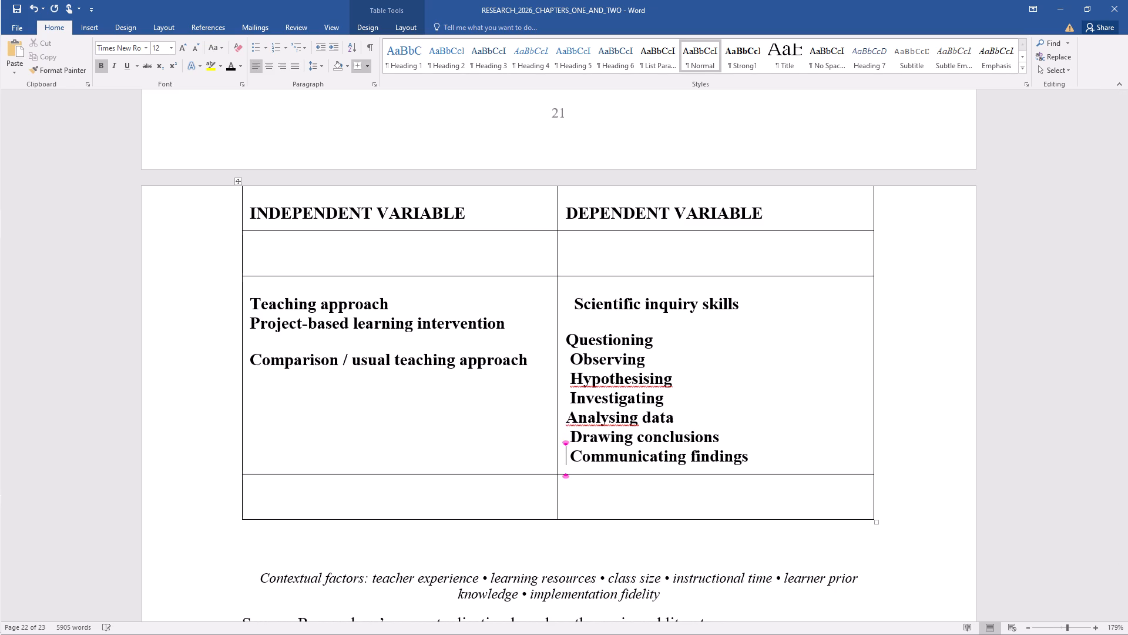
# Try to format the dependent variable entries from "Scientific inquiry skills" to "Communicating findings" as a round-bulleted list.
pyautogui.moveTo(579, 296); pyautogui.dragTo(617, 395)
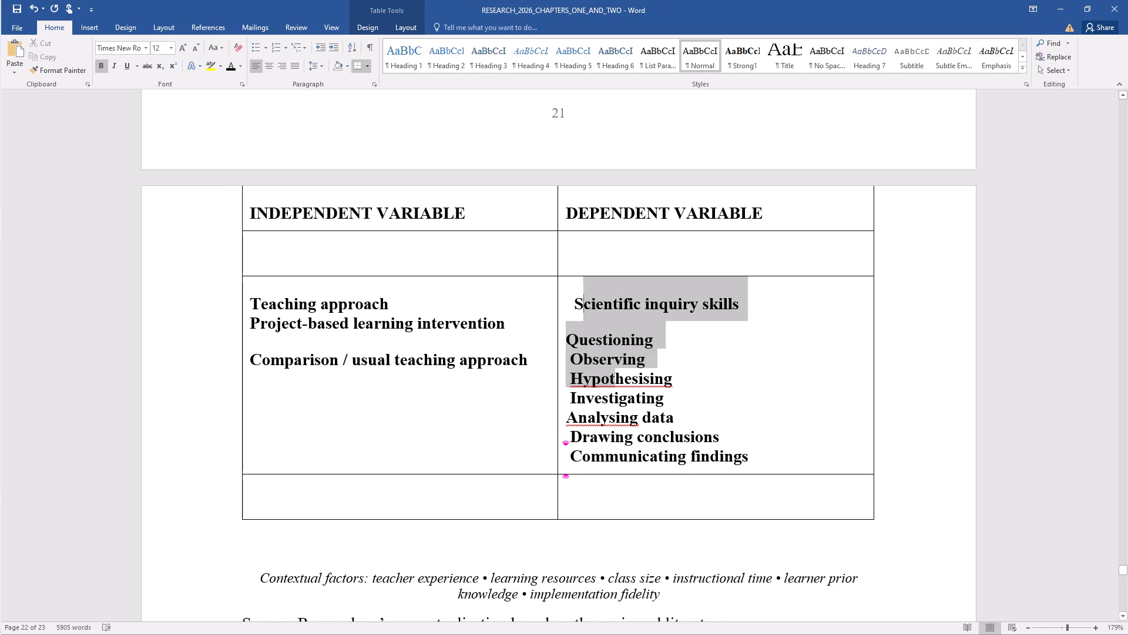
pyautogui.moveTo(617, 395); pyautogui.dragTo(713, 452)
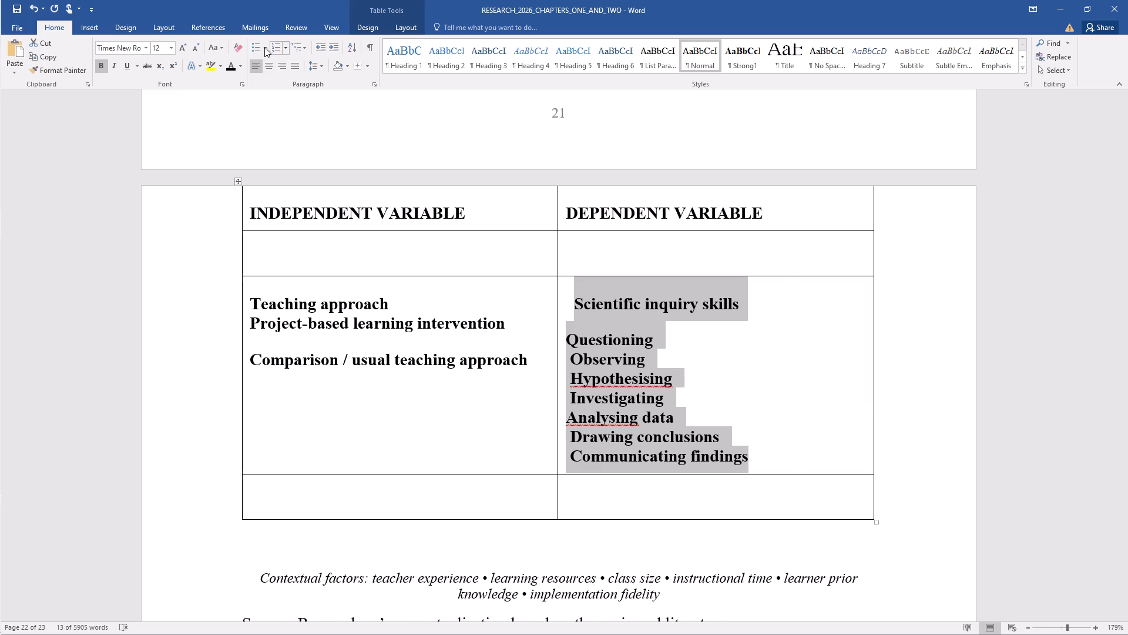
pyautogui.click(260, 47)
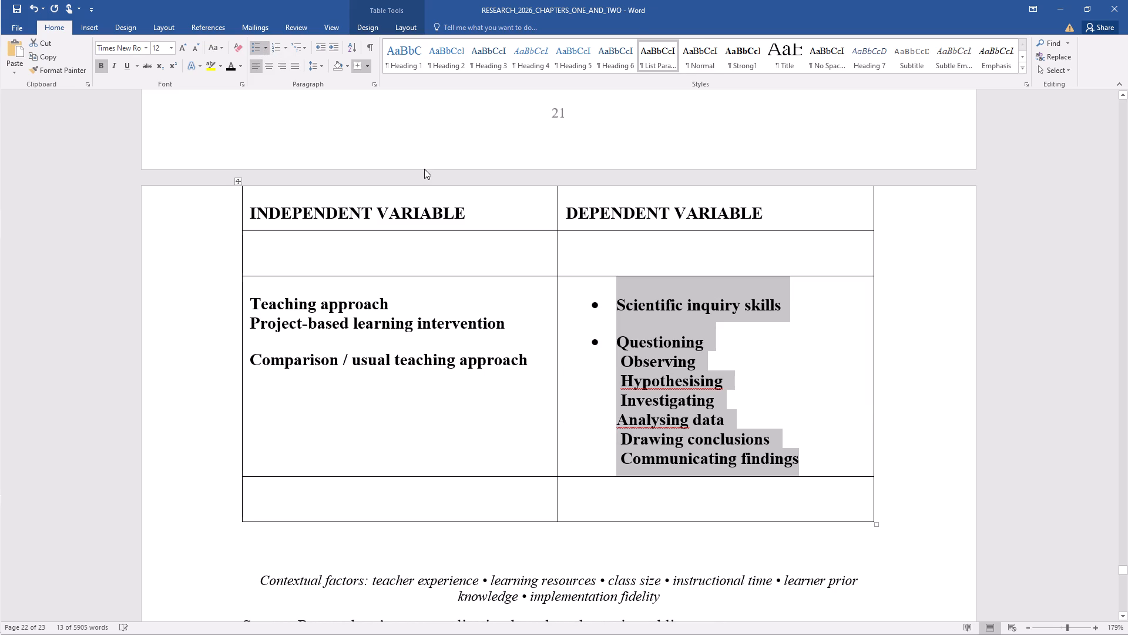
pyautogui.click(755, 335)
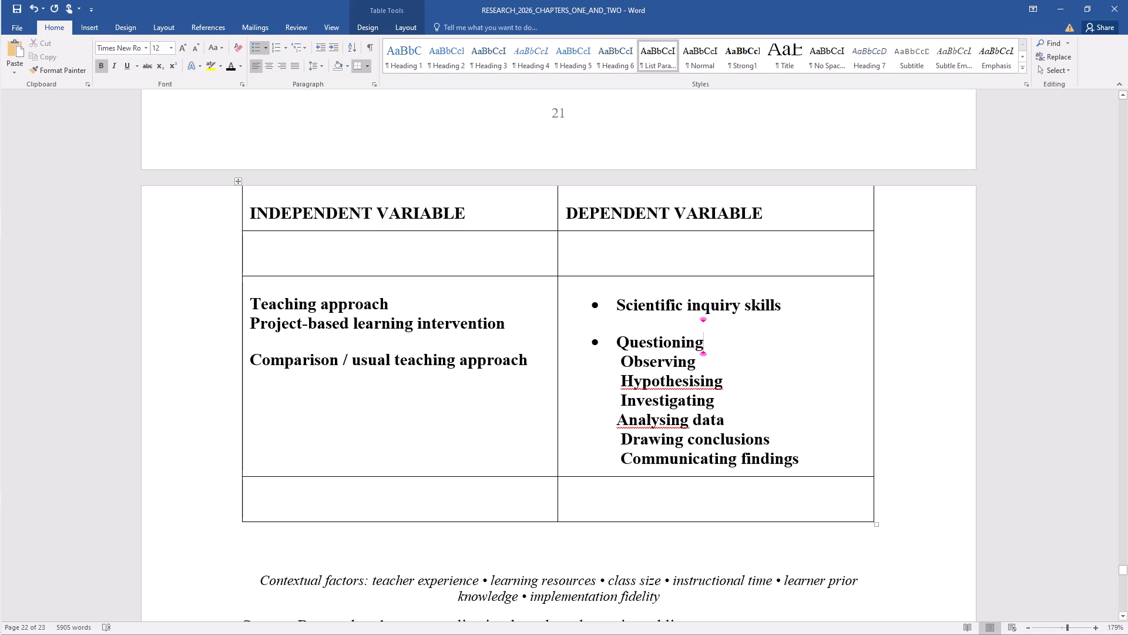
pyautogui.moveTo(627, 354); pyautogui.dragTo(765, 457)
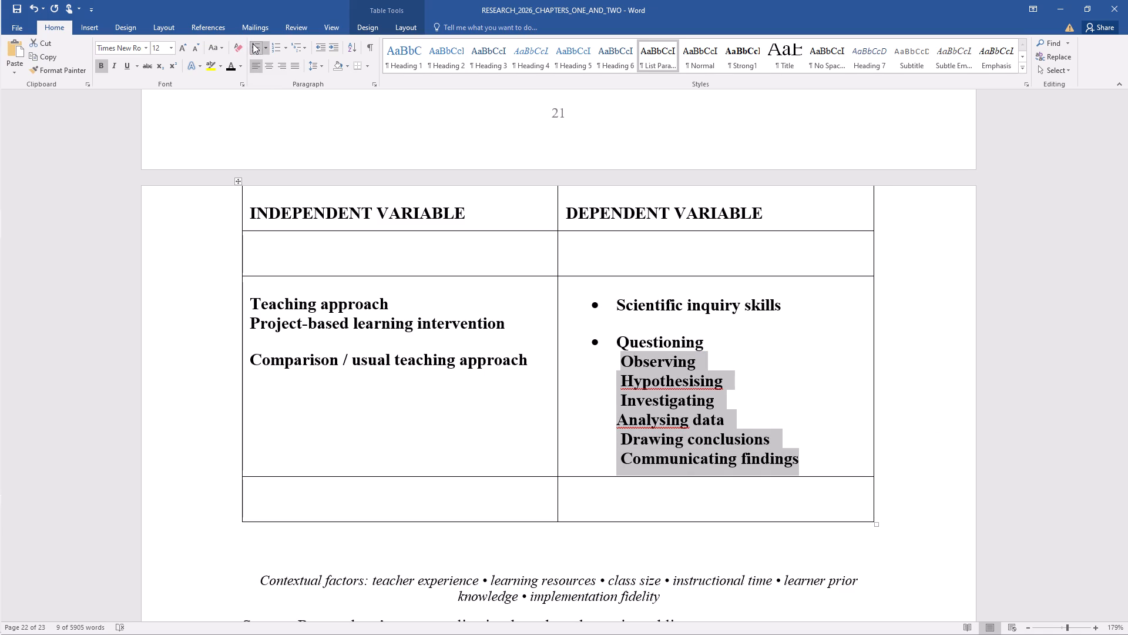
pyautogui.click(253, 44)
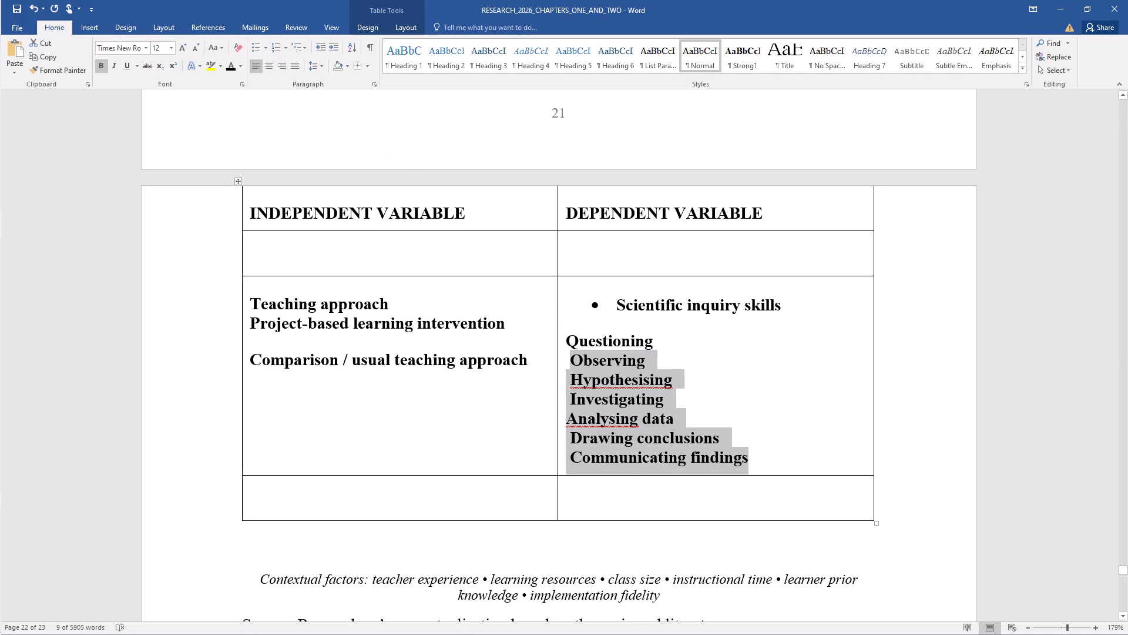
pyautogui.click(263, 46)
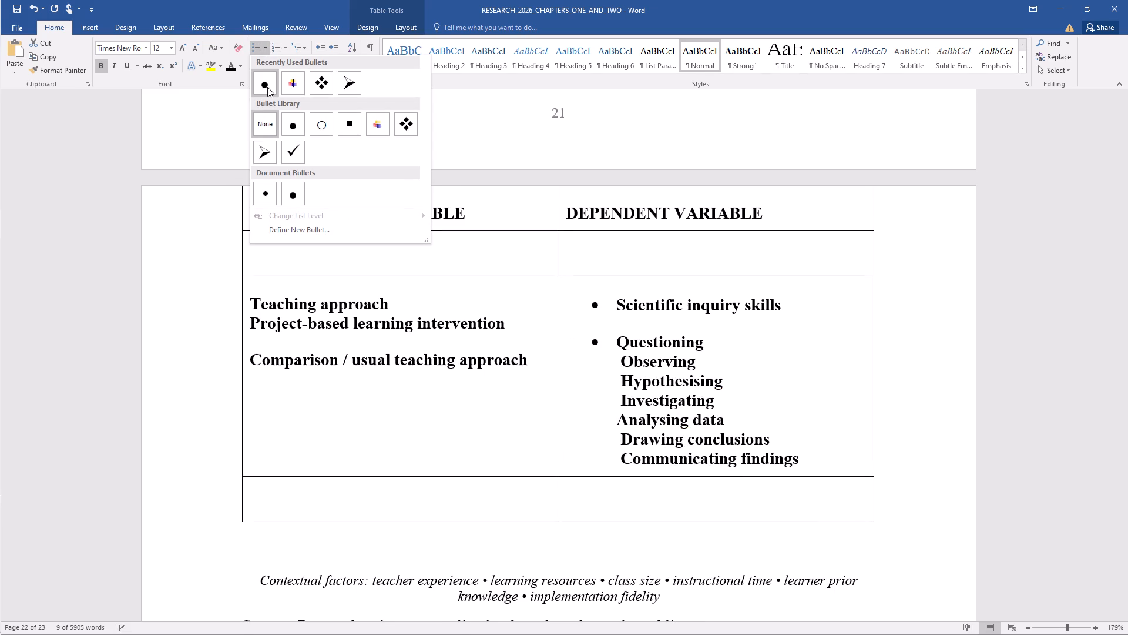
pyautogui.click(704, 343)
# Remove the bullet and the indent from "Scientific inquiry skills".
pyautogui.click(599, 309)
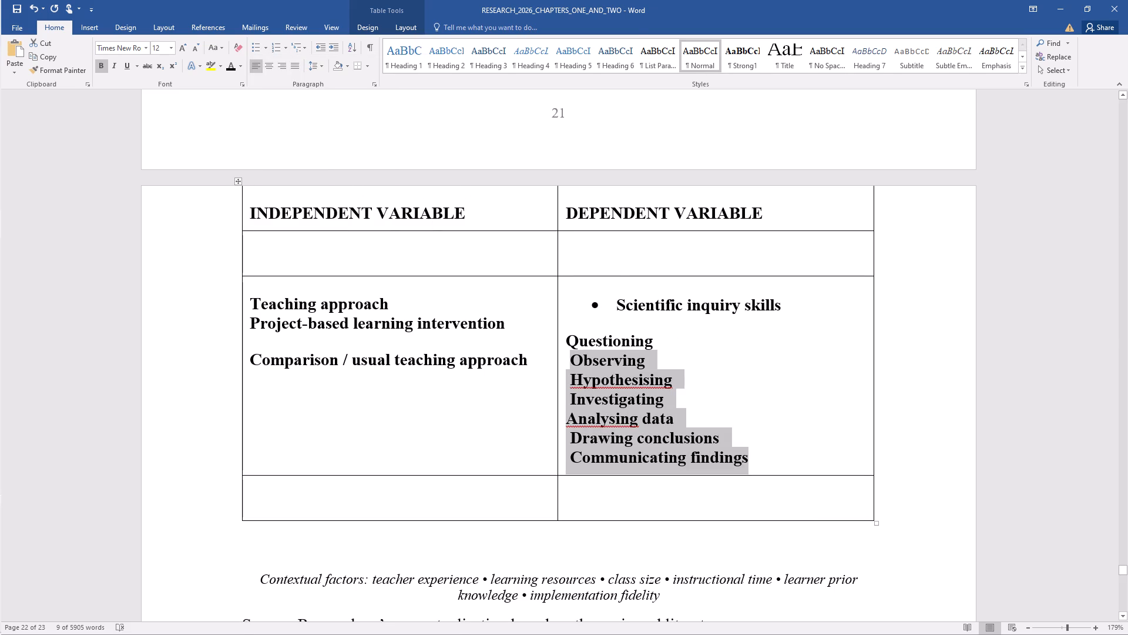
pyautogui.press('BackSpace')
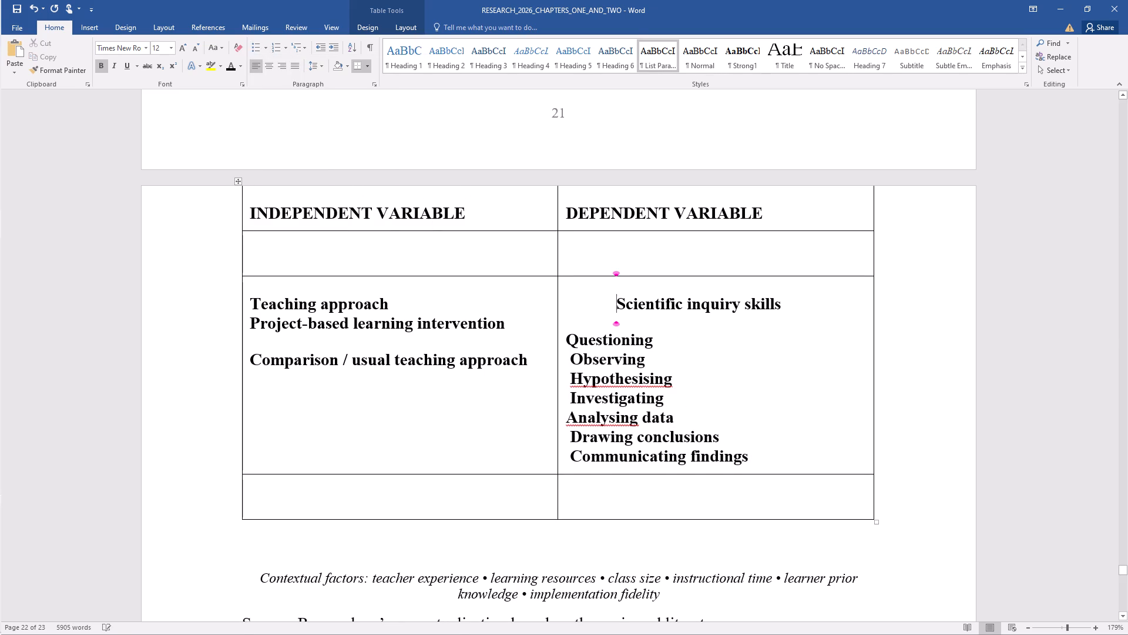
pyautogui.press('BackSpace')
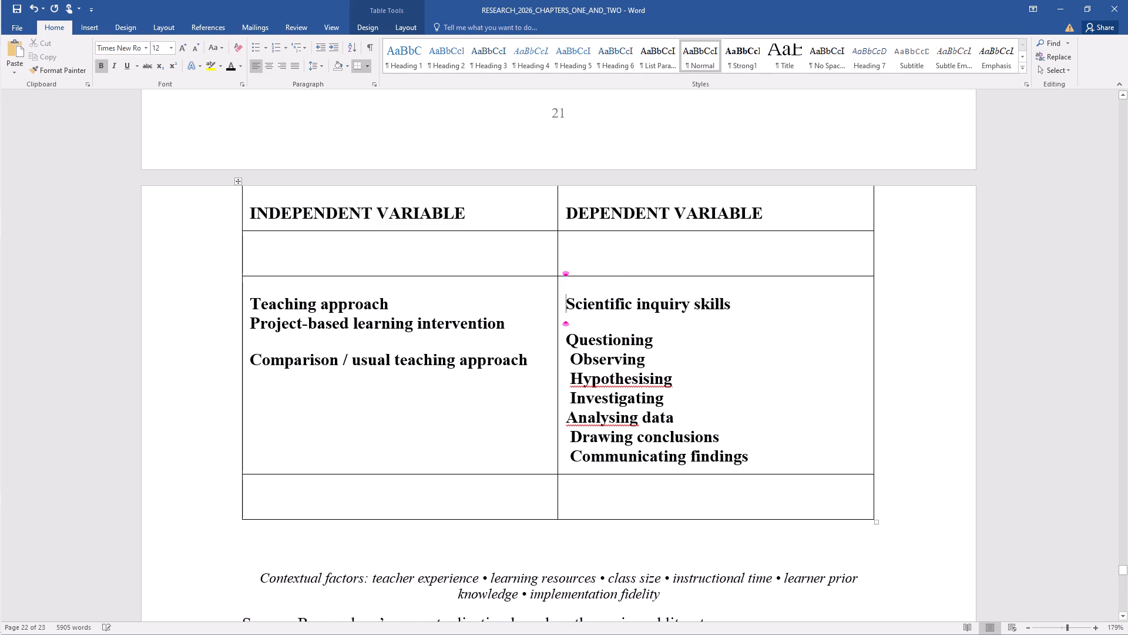
# Retype the last letter of "Scientific inquiry skills" as "S" and re-create the paragraph break before "Questioning".
pyautogui.click(743, 299)
pyautogui.press('BackSpace')
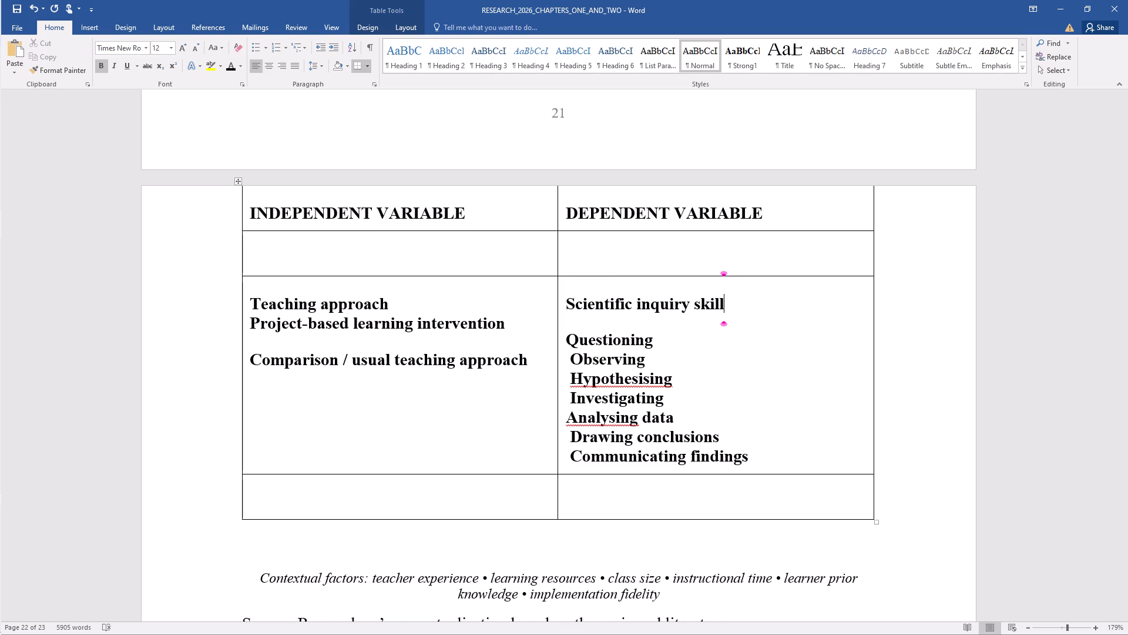
pyautogui.press('s')
pyautogui.press('Delete')
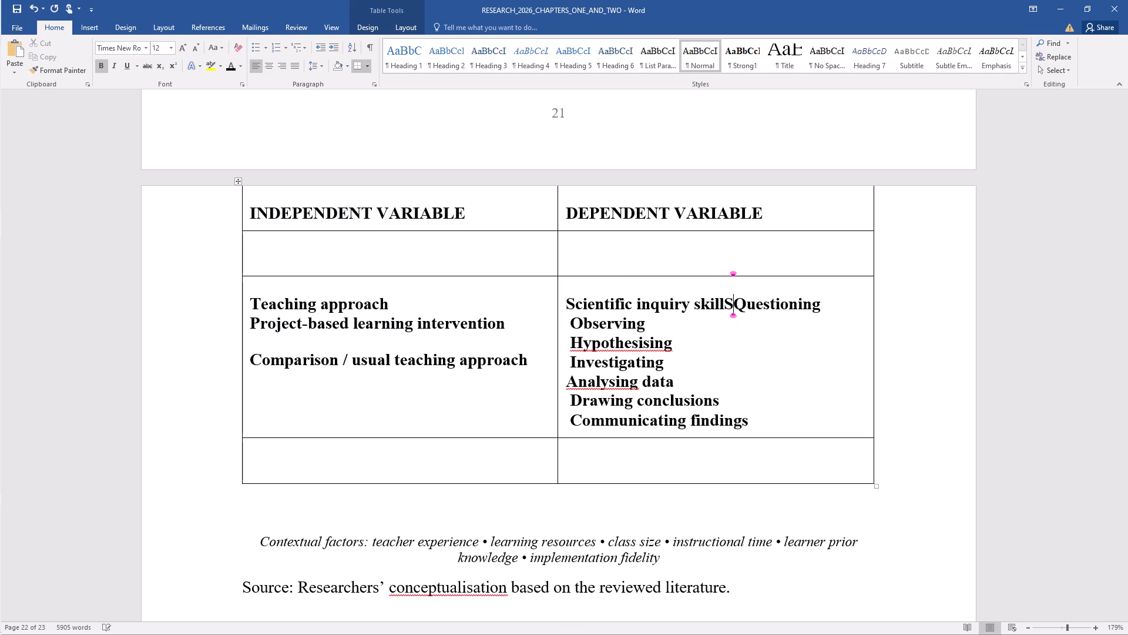
pyautogui.press('Return')
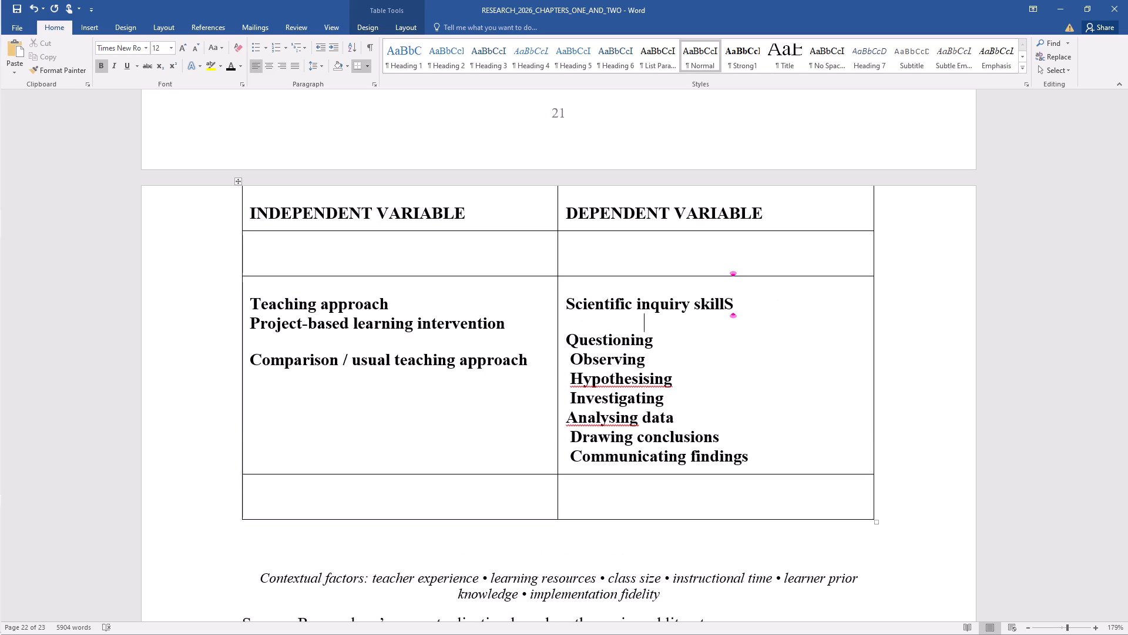
# Insert a paragraph break after each dependent variable entry from "Questioning" to "Drawing conclusions".
pyautogui.click(662, 343)
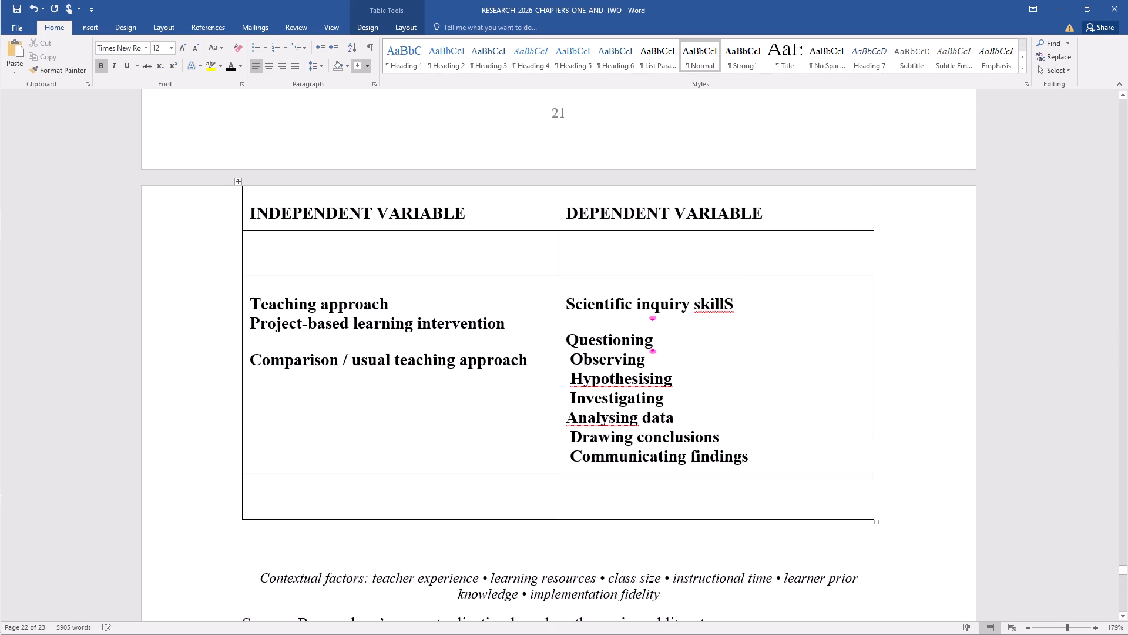
pyautogui.press('Return')
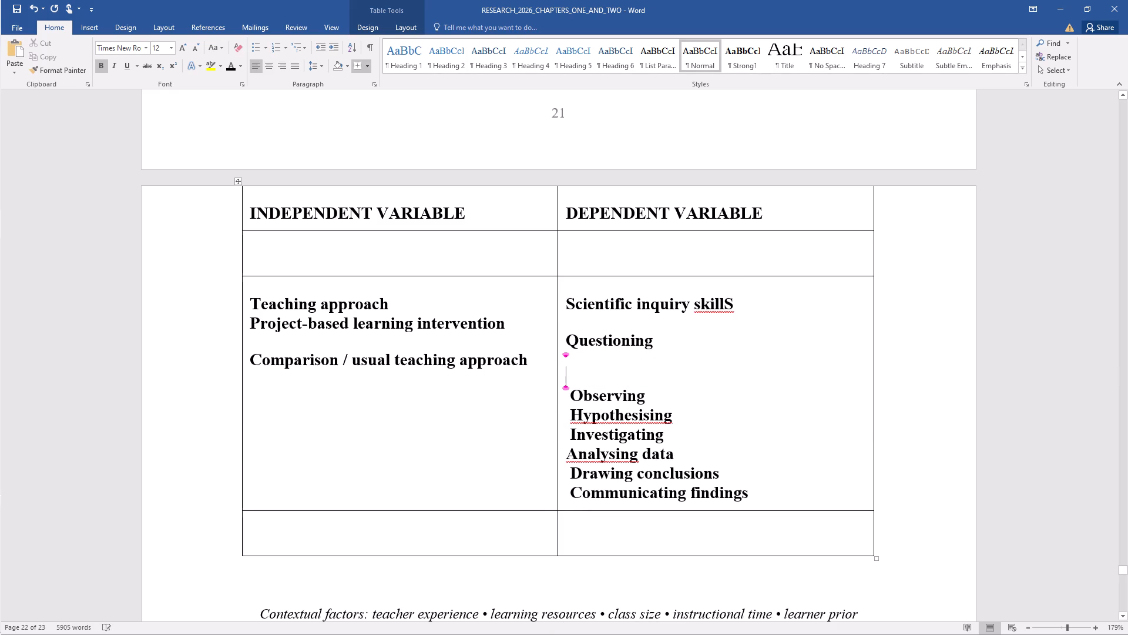
pyautogui.click(649, 403)
pyautogui.press('Return')
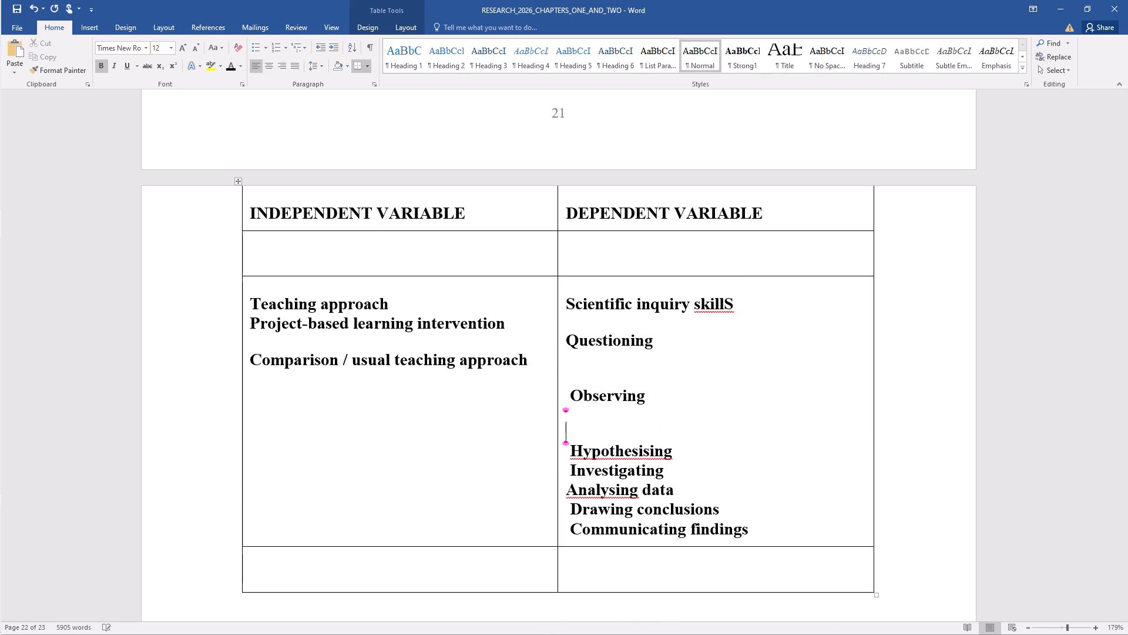
pyautogui.click(683, 453)
pyautogui.press('Return')
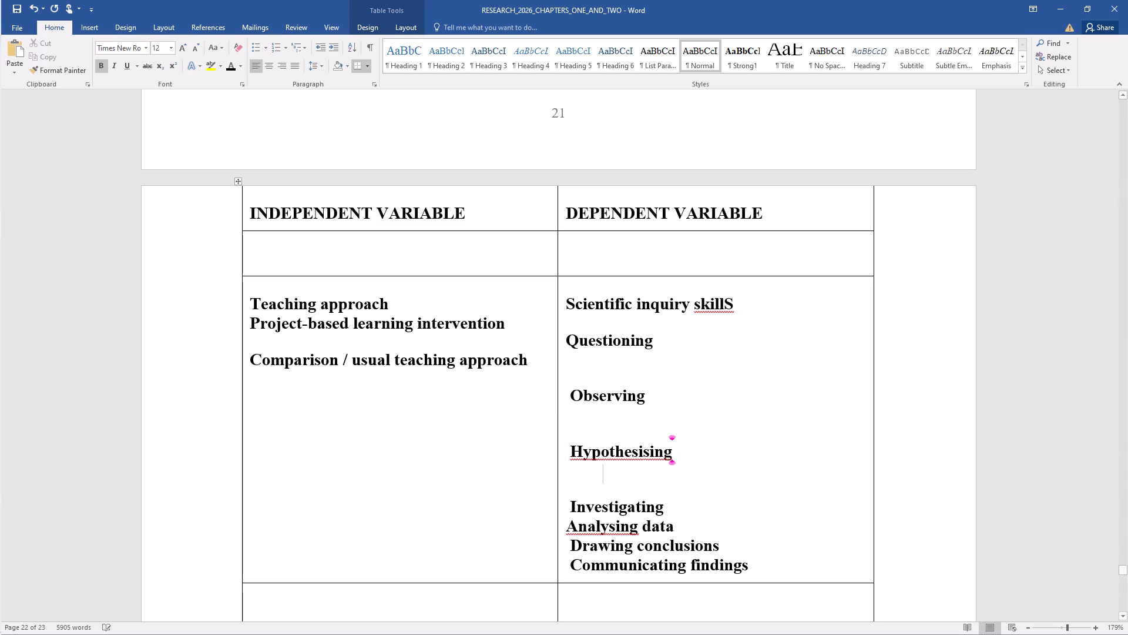
pyautogui.click(666, 510)
pyautogui.press('Return')
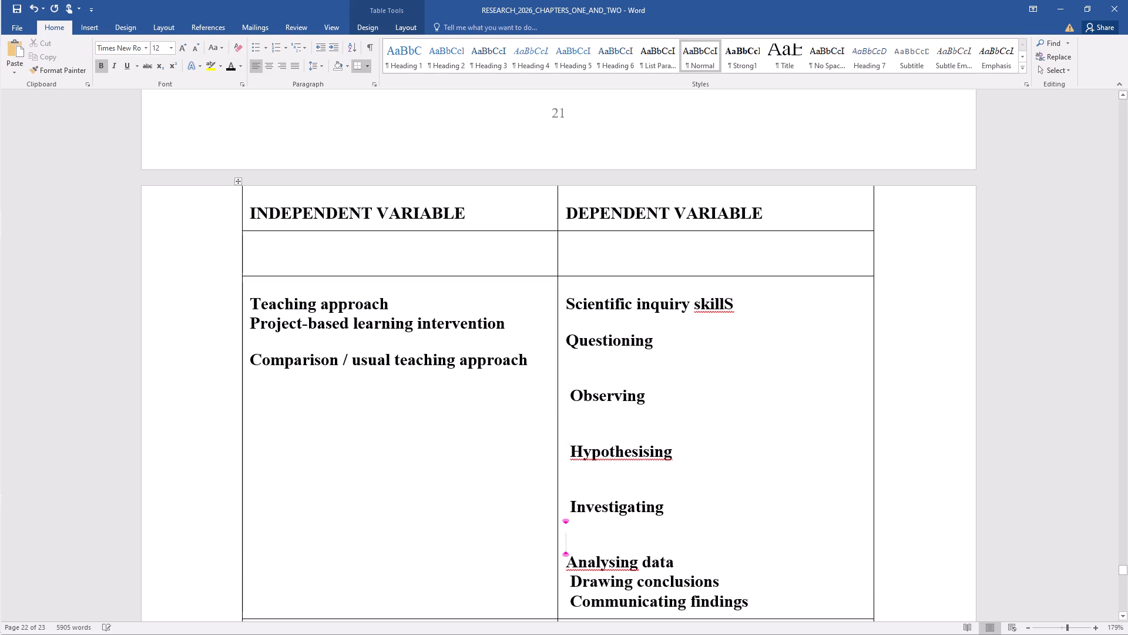
pyautogui.click(679, 566)
pyautogui.press('Return')
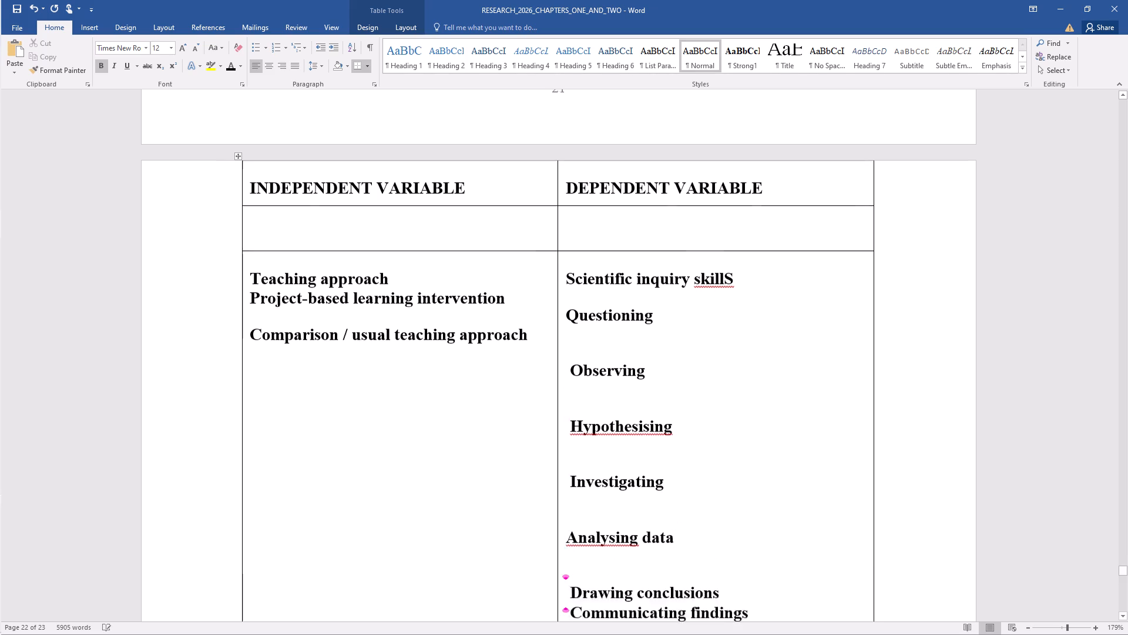
pyautogui.click(726, 478)
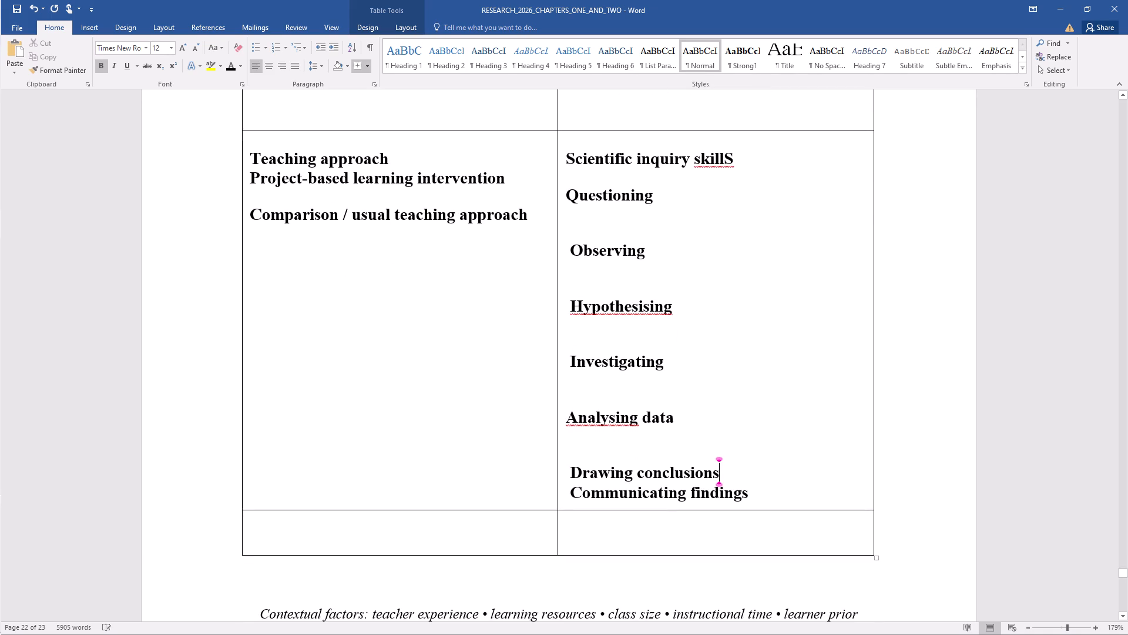
pyautogui.press('Return')
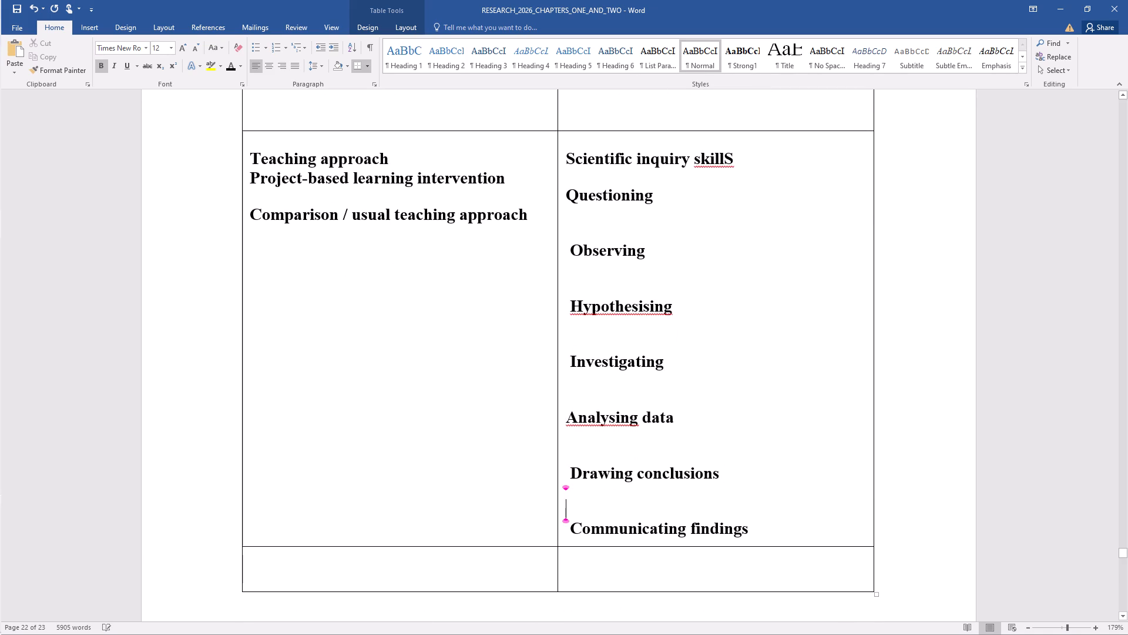
# Format the dependent variable entries from "Scientific inquiry skillS" to "Communicating findings" as a round-bulleted list.
pyautogui.moveTo(570, 156); pyautogui.dragTo(597, 545)
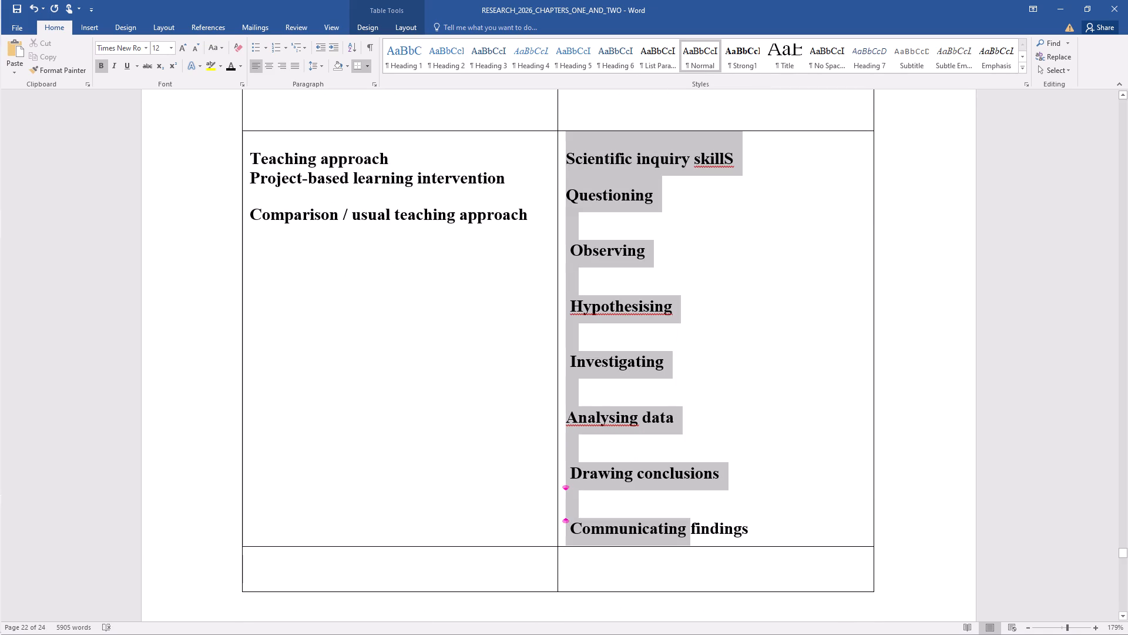
pyautogui.moveTo(597, 545); pyautogui.dragTo(597, 546)
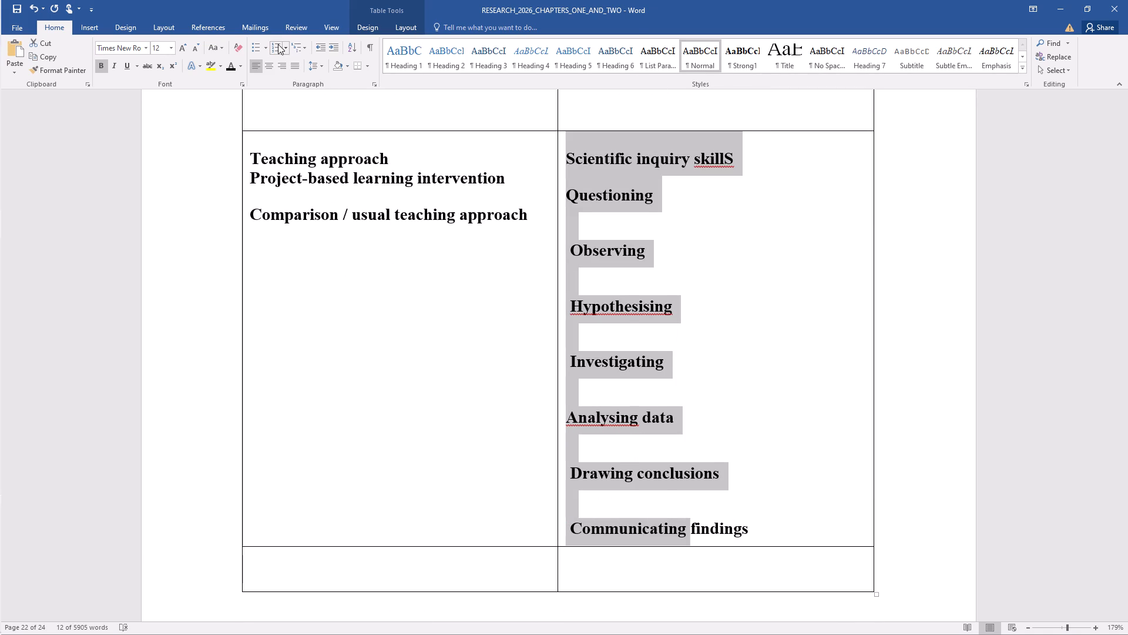
pyautogui.click(278, 44)
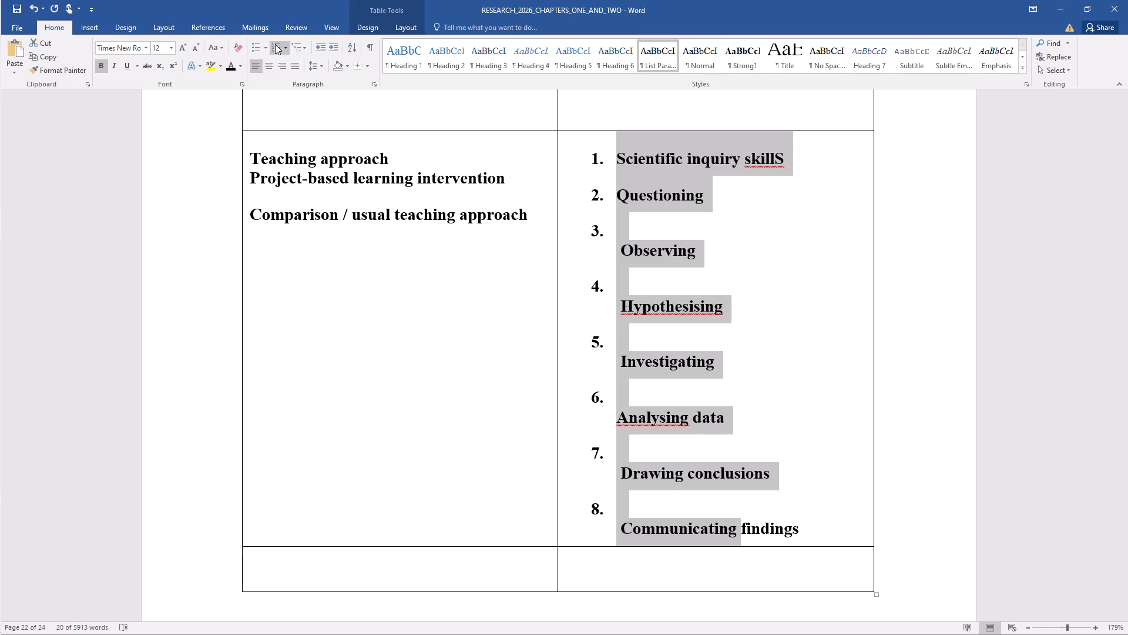
pyautogui.click(263, 46)
pyautogui.click(264, 78)
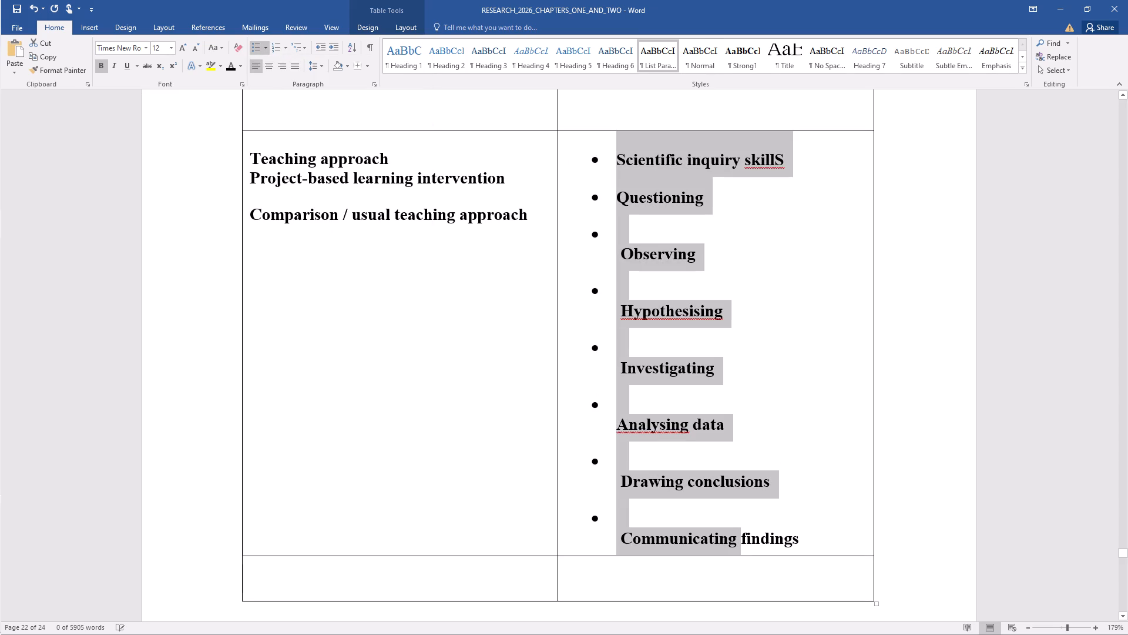
# Add a paragraph break after "Teaching approach" and format the independent variable entries as a round-bulleted list.
pyautogui.click(395, 159)
pyautogui.press('Return')
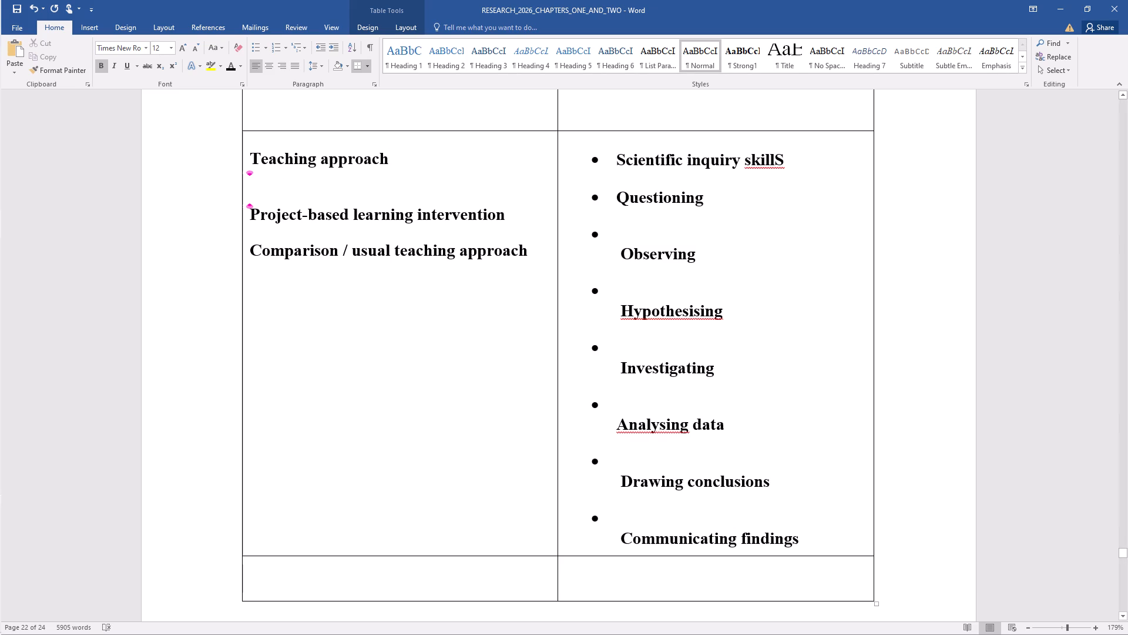
pyautogui.moveTo(251, 151); pyautogui.dragTo(263, 253)
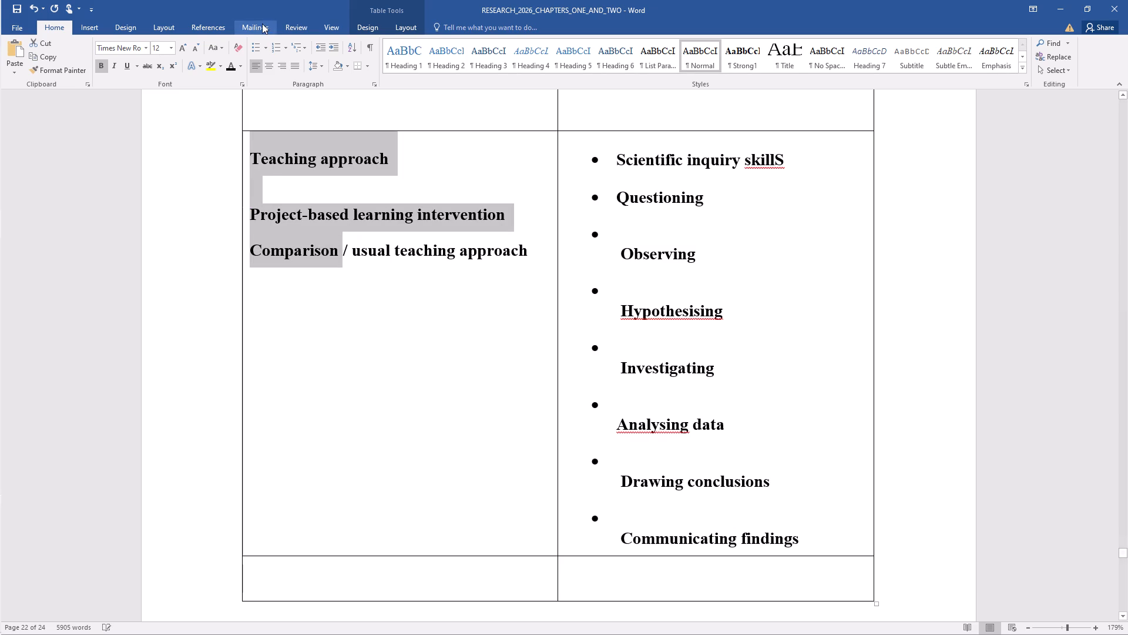
pyautogui.click(257, 45)
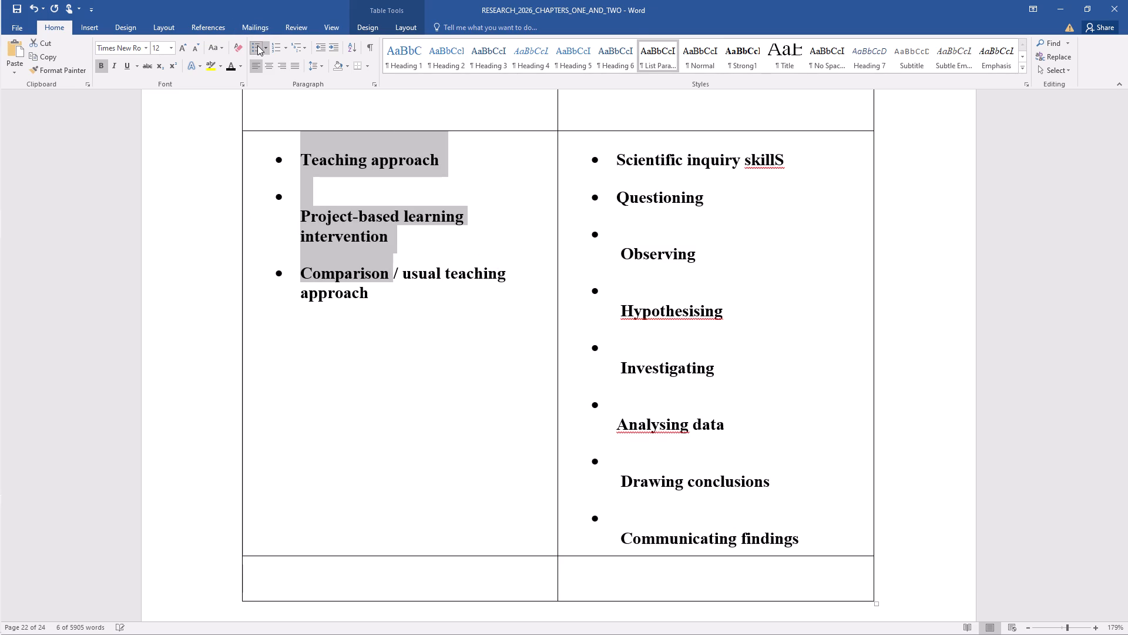
pyautogui.click(414, 350)
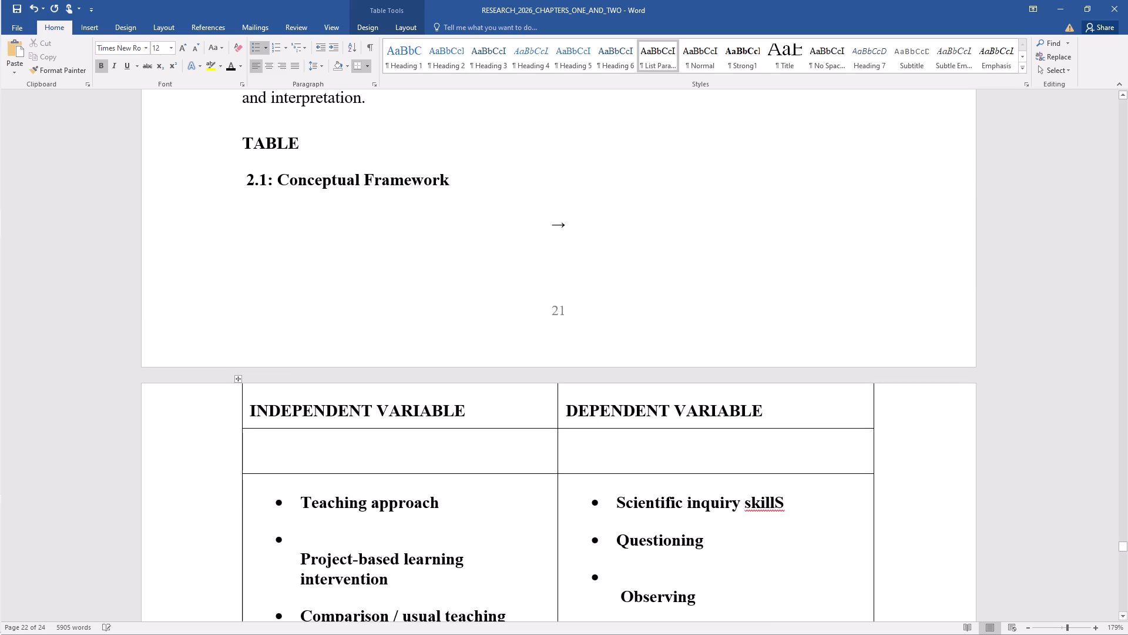
# Delete the empty row beneath the INDEPENDENT VARIABLE and DEPENDENT VARIABLE headings in the conceptual framework table.
pyautogui.click(243, 448)
pyautogui.moveTo(246, 447); pyautogui.dragTo(385, 454)
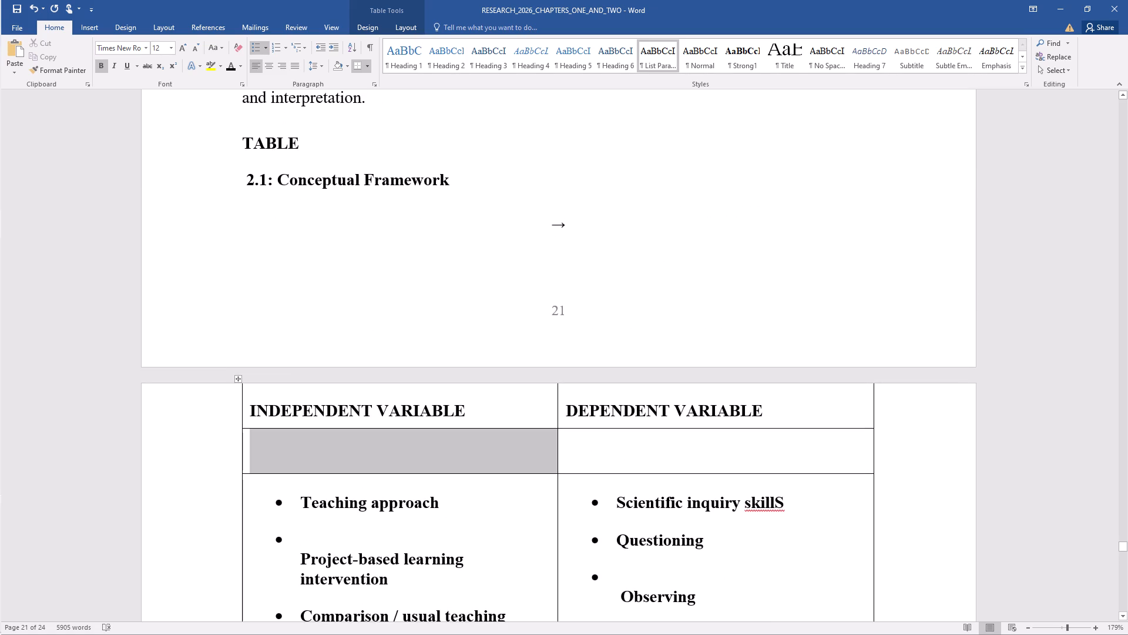
pyautogui.moveTo(385, 454); pyautogui.dragTo(635, 430)
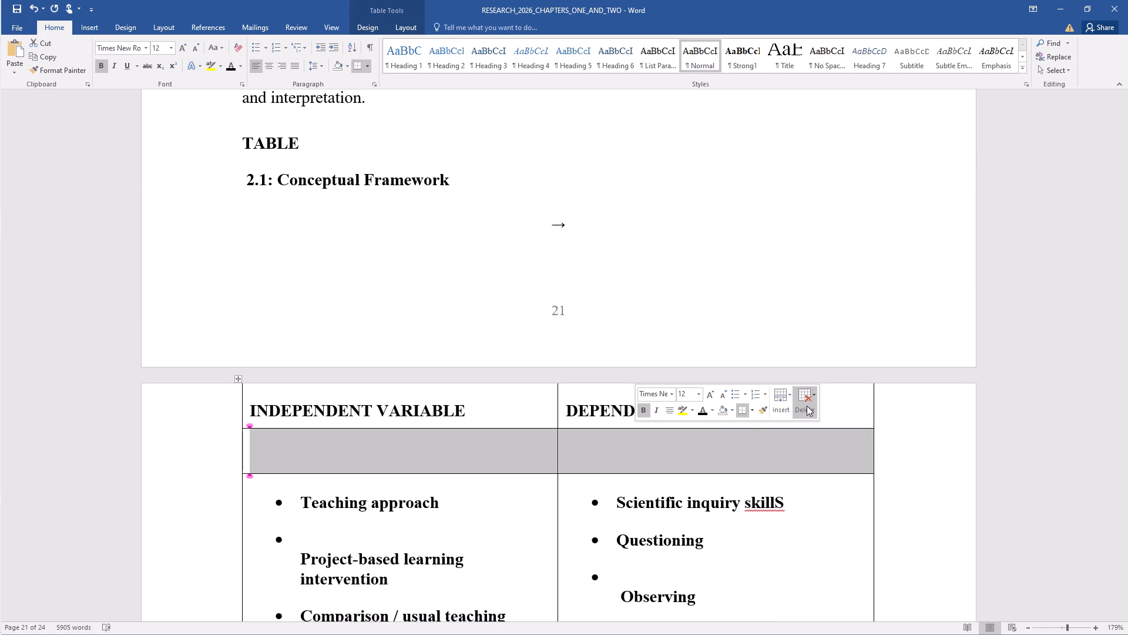
pyautogui.click(807, 406)
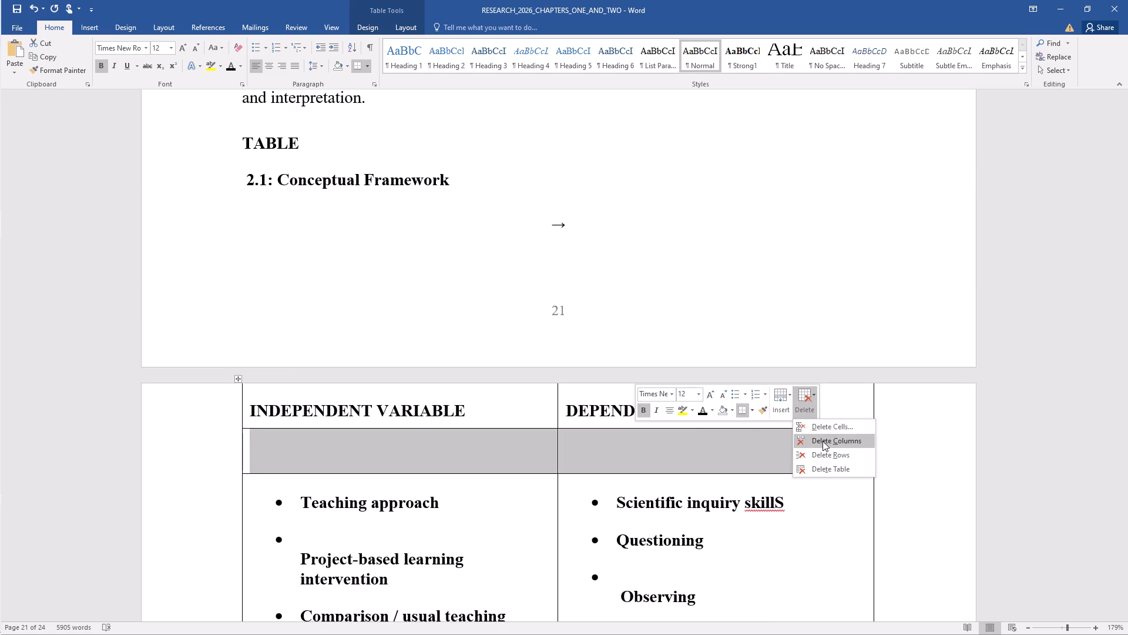
pyautogui.click(822, 441)
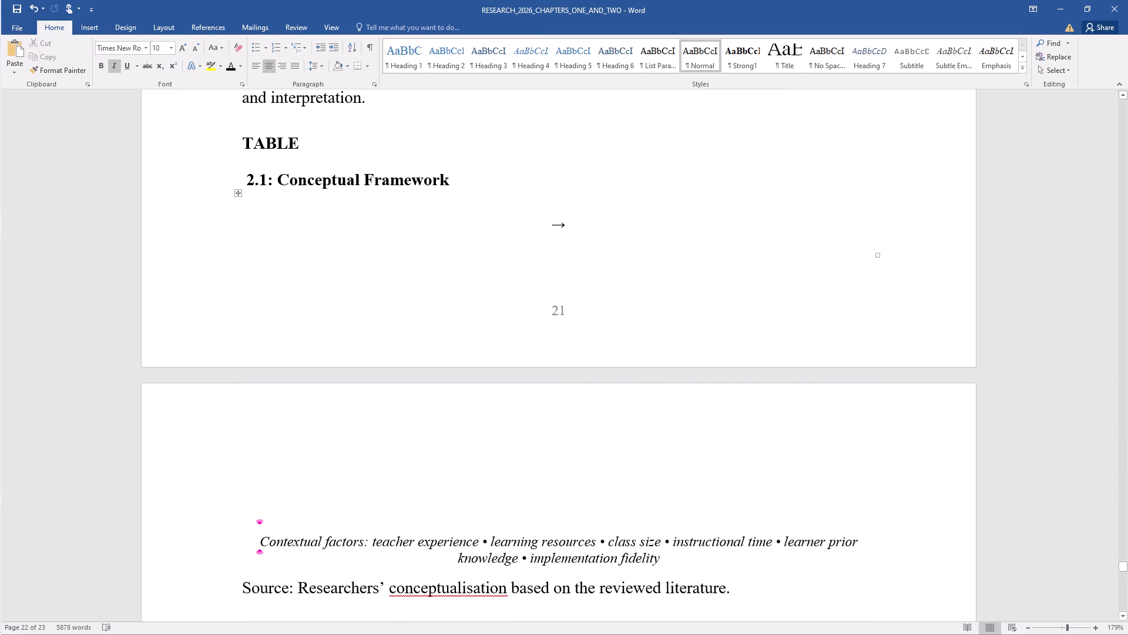
pyautogui.click(33, 12)
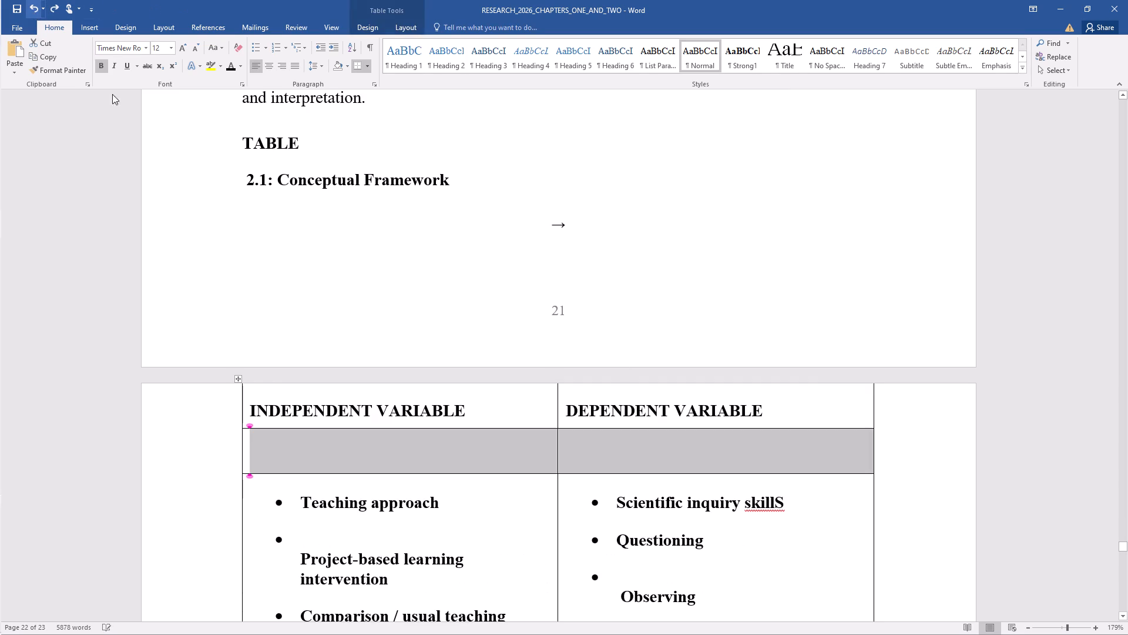
pyautogui.rightClick(341, 455)
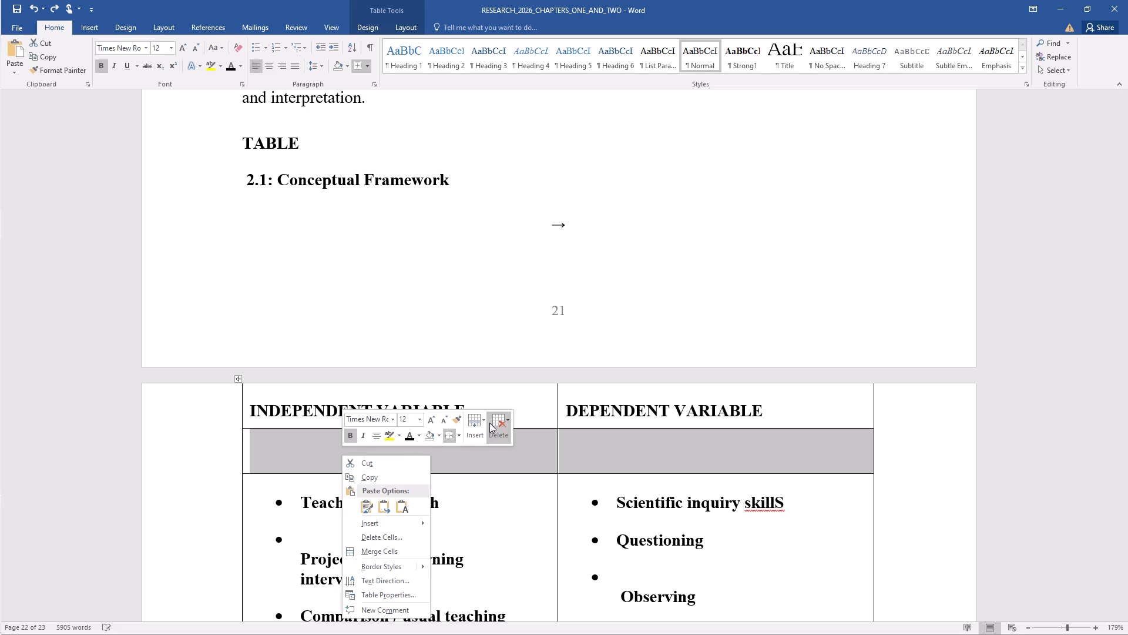
pyautogui.click(489, 423)
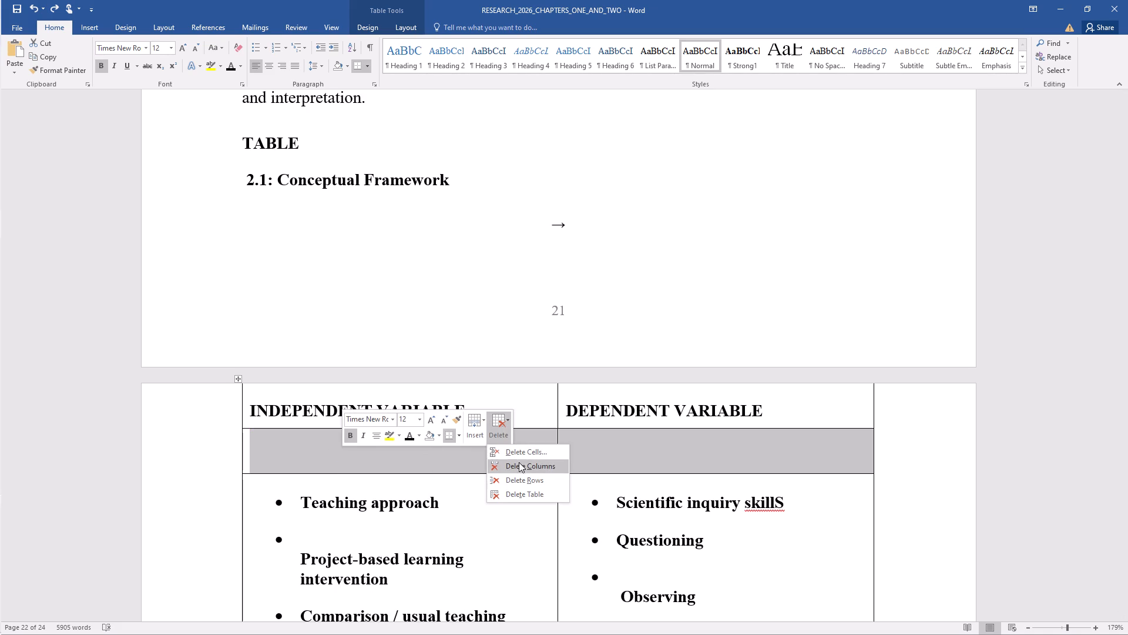
pyautogui.click(519, 480)
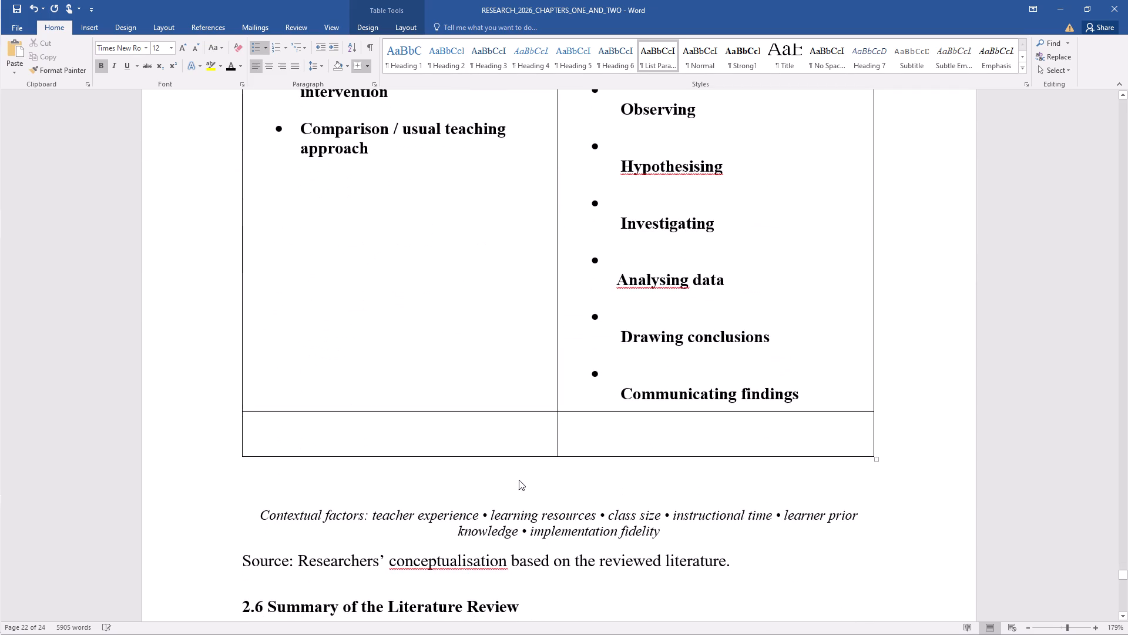
# Delete the empty last row of the conceptual framework table.
pyautogui.moveTo(297, 446); pyautogui.dragTo(579, 435)
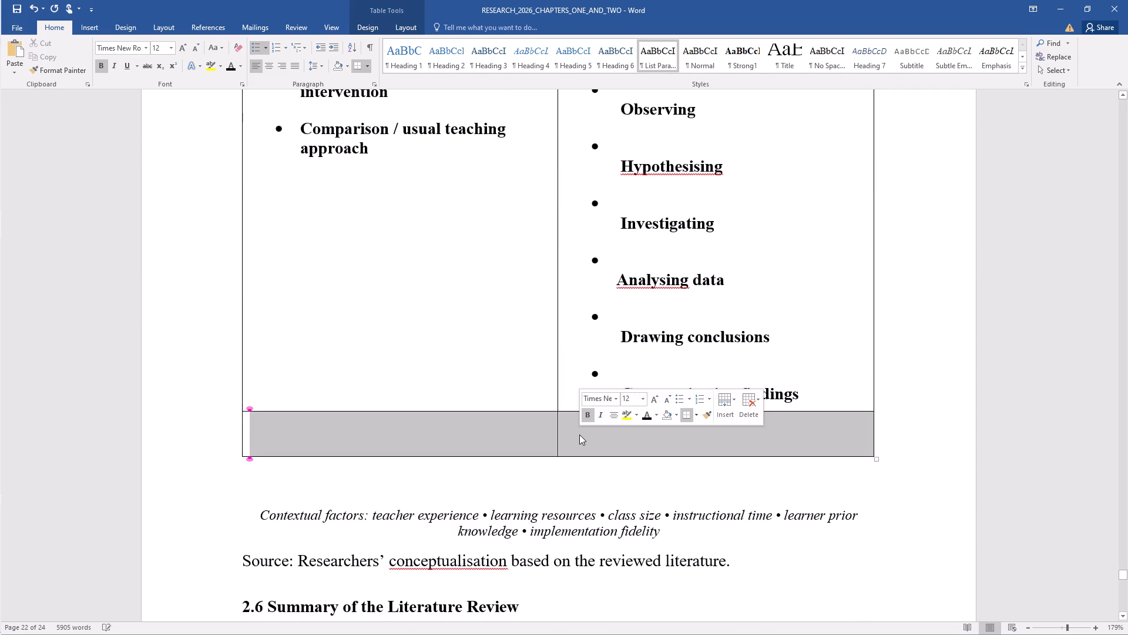
pyautogui.click(752, 406)
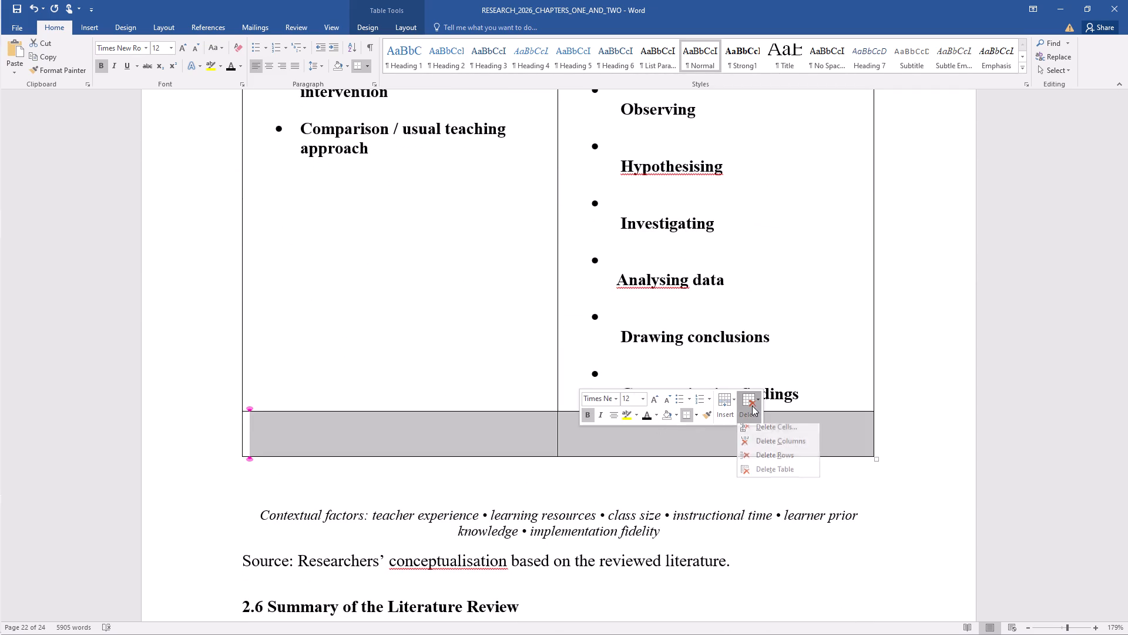
pyautogui.click(771, 460)
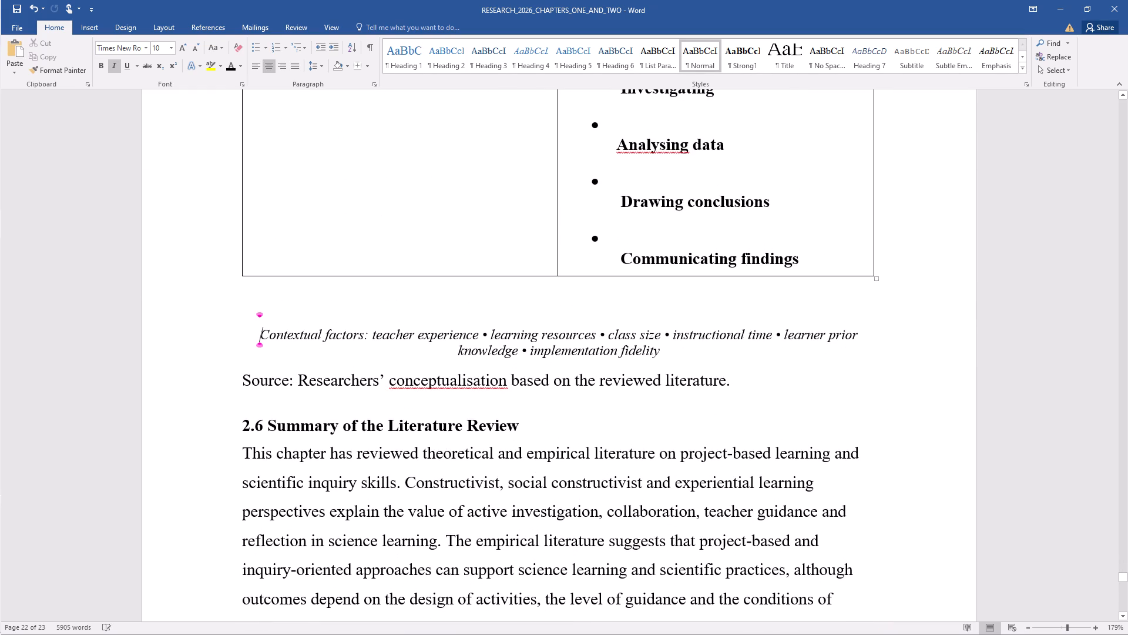
# Adjust the overall size of the conceptual framework table so it spans roughly the width of the text.
pyautogui.moveTo(877, 279); pyautogui.dragTo(867, 255)
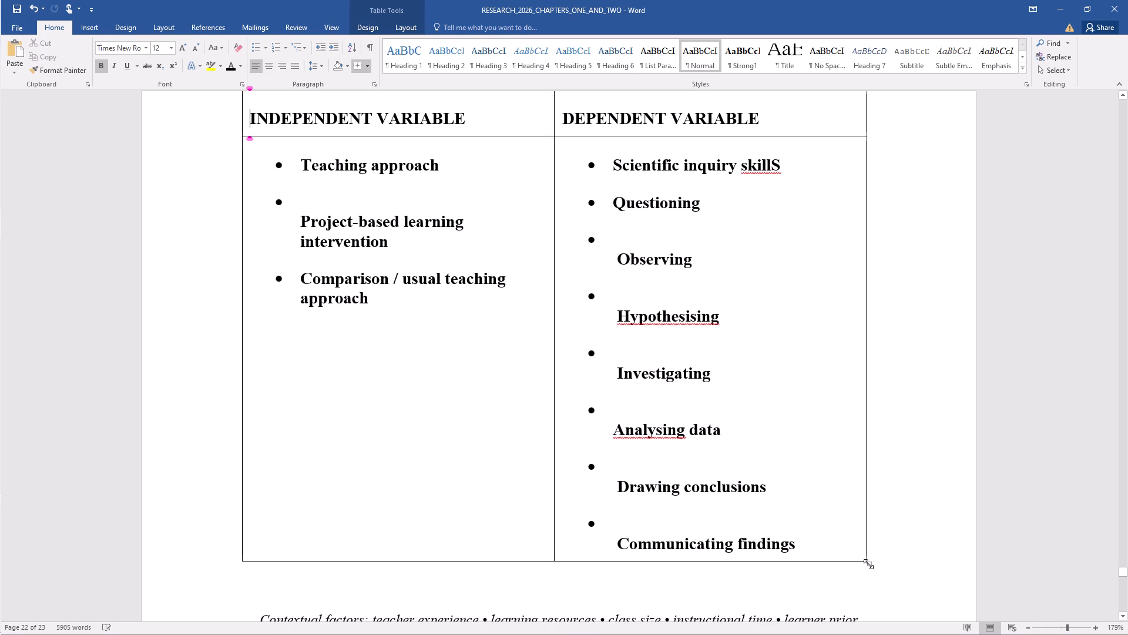
pyautogui.moveTo(868, 564); pyautogui.dragTo(885, 547)
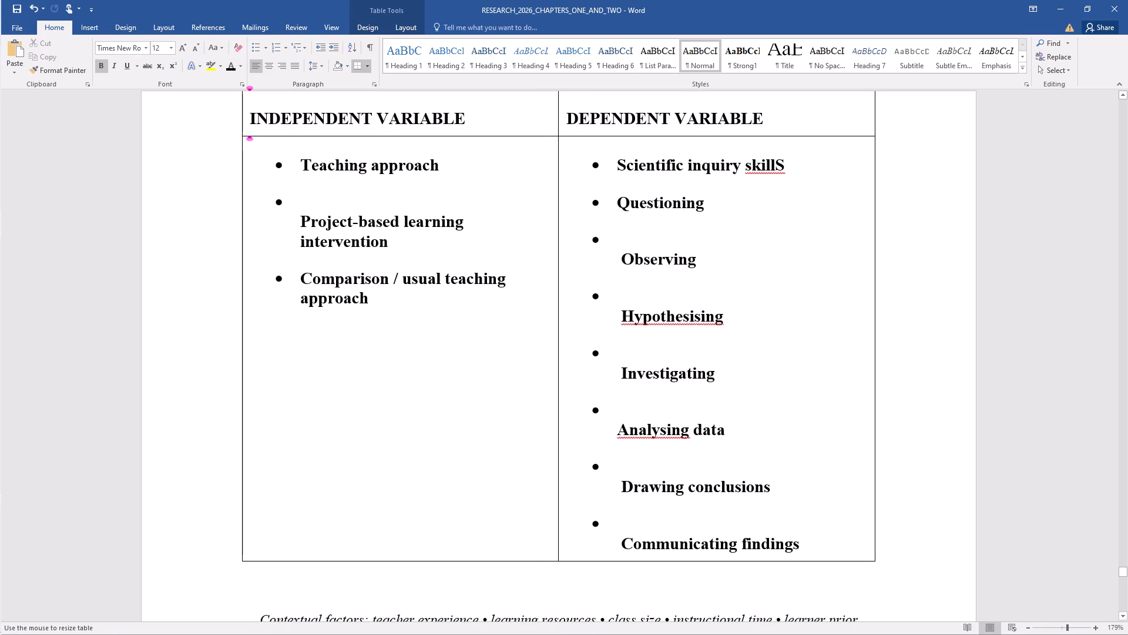
pyautogui.moveTo(885, 547); pyautogui.dragTo(906, 546)
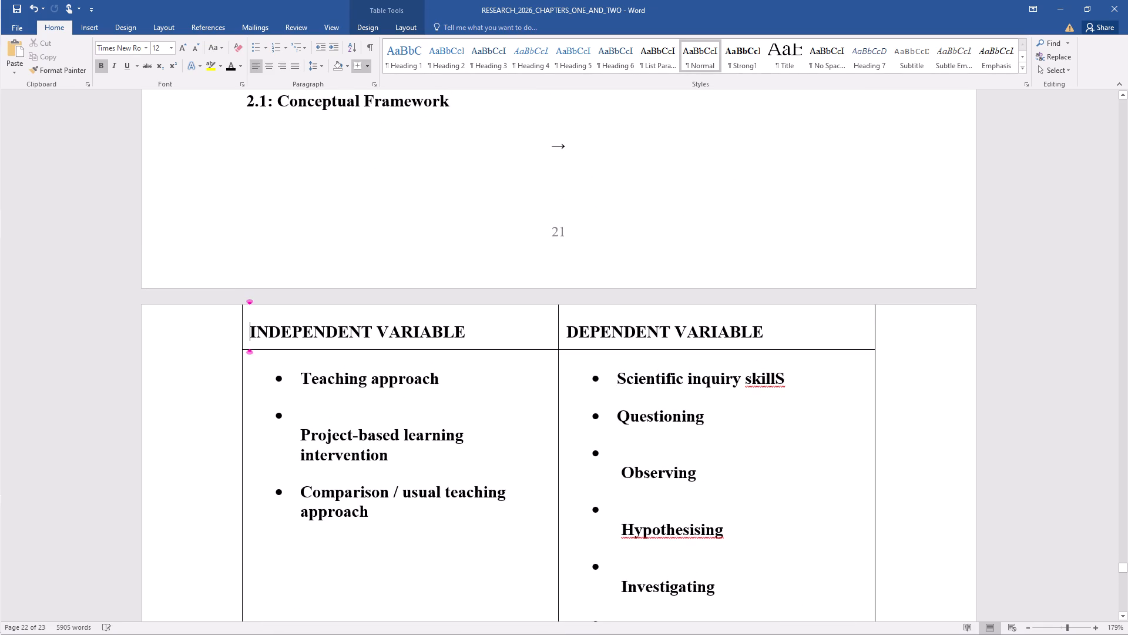
# Delete the arrow between the "2.1: Conceptual Framework" caption and the table.
pyautogui.click(585, 152)
pyautogui.press('BackSpace')
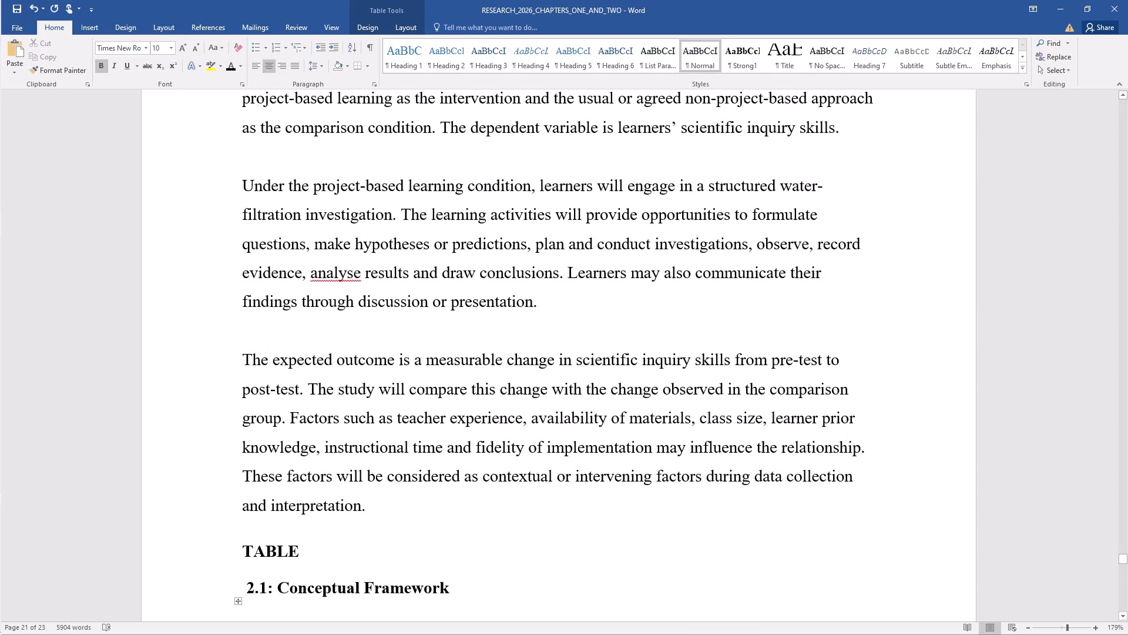
# Remove the paragraph break between "and interpretation." and the "TABLE" caption line.
pyautogui.click(248, 534)
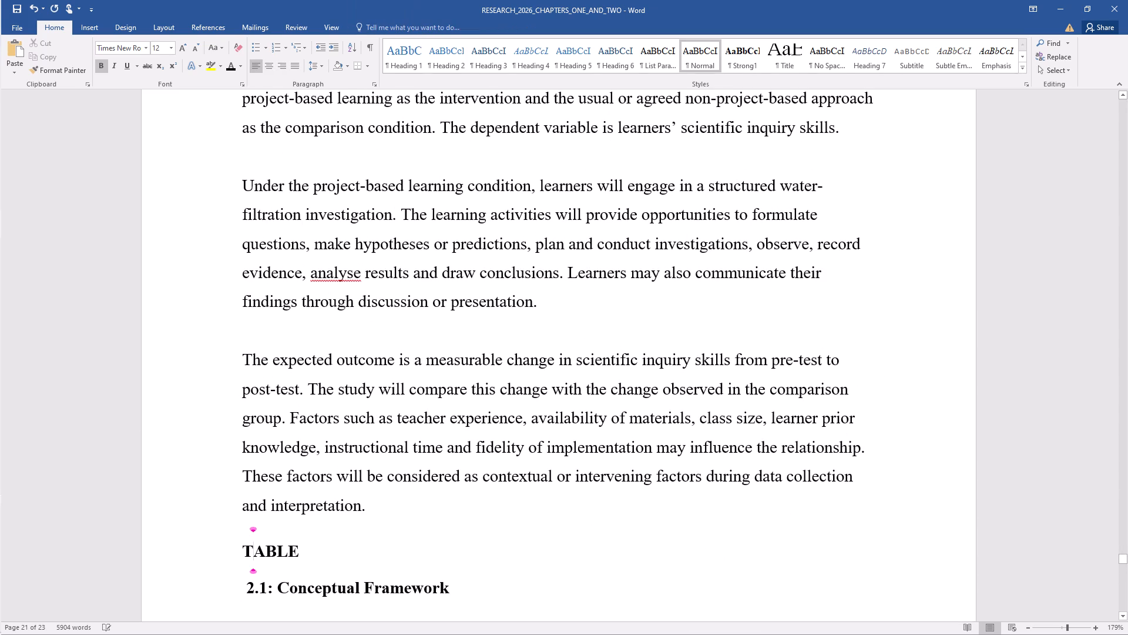
pyautogui.click(243, 541)
pyautogui.press('BackSpace')
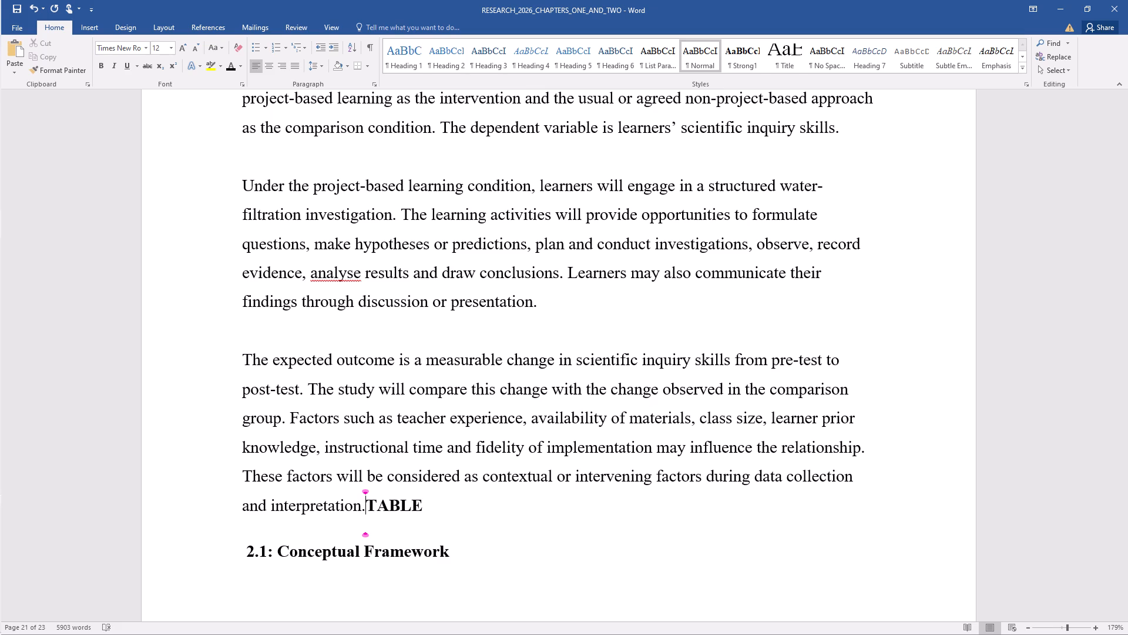
# Undo the removal of the paragraph break before the "TABLE" caption line, and insert an extra paragraph break there.
pyautogui.hotkey('ctrl', 'z')
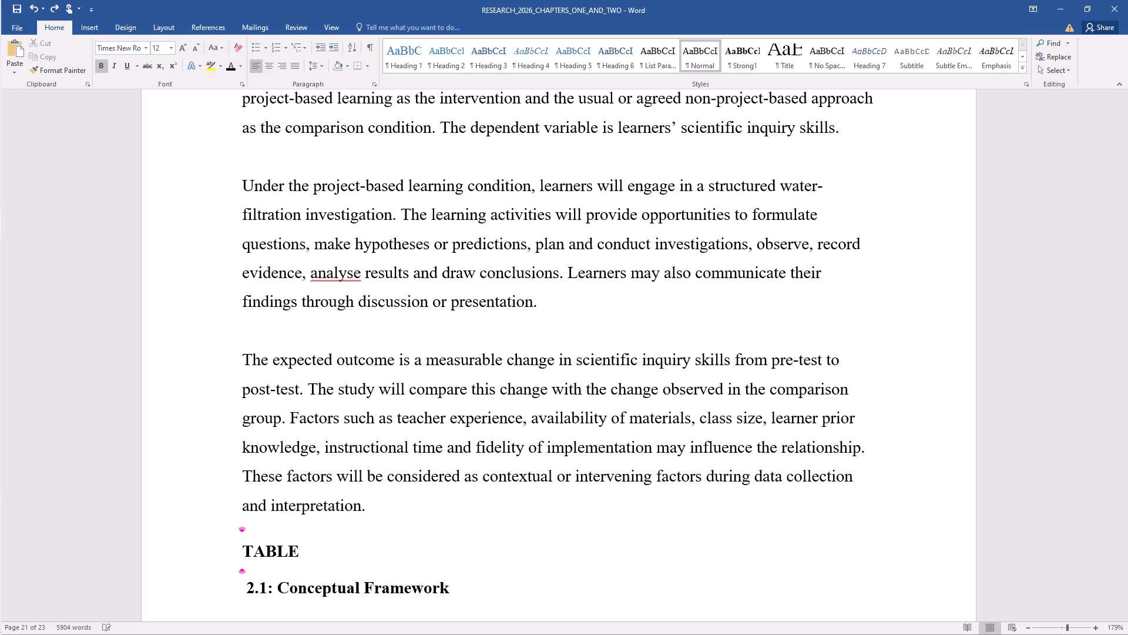
pyautogui.press('Return')
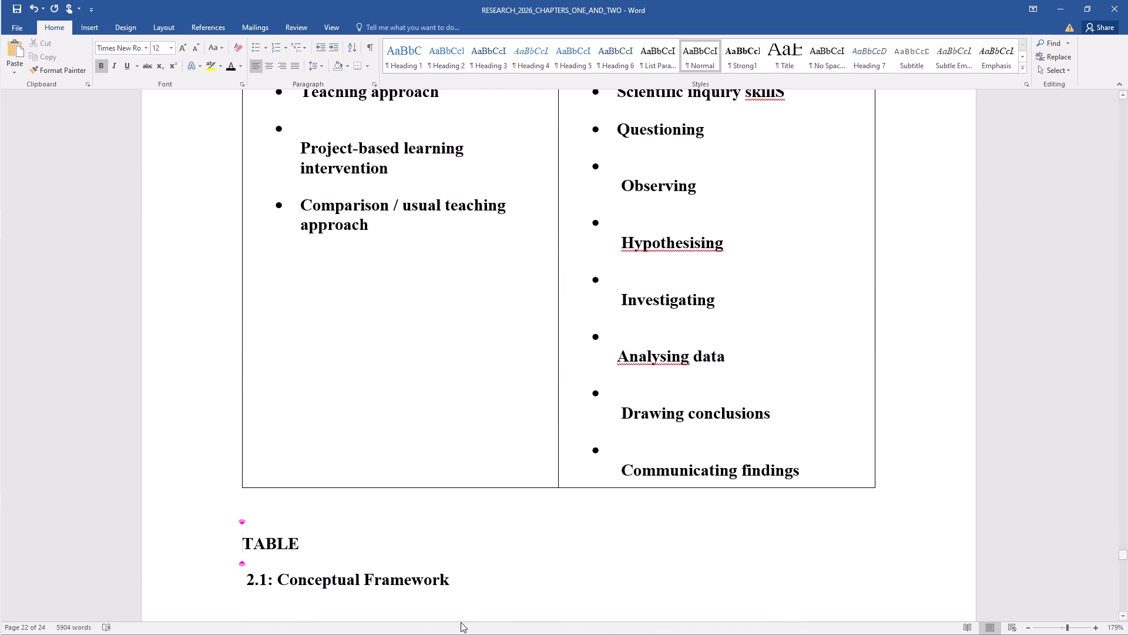
# Move the two-line "TABLE 2.1: Conceptual Framework" caption to directly above the table on page 22, adding paragraph breaks before it.
pyautogui.moveTo(456, 577); pyautogui.dragTo(347, 563)
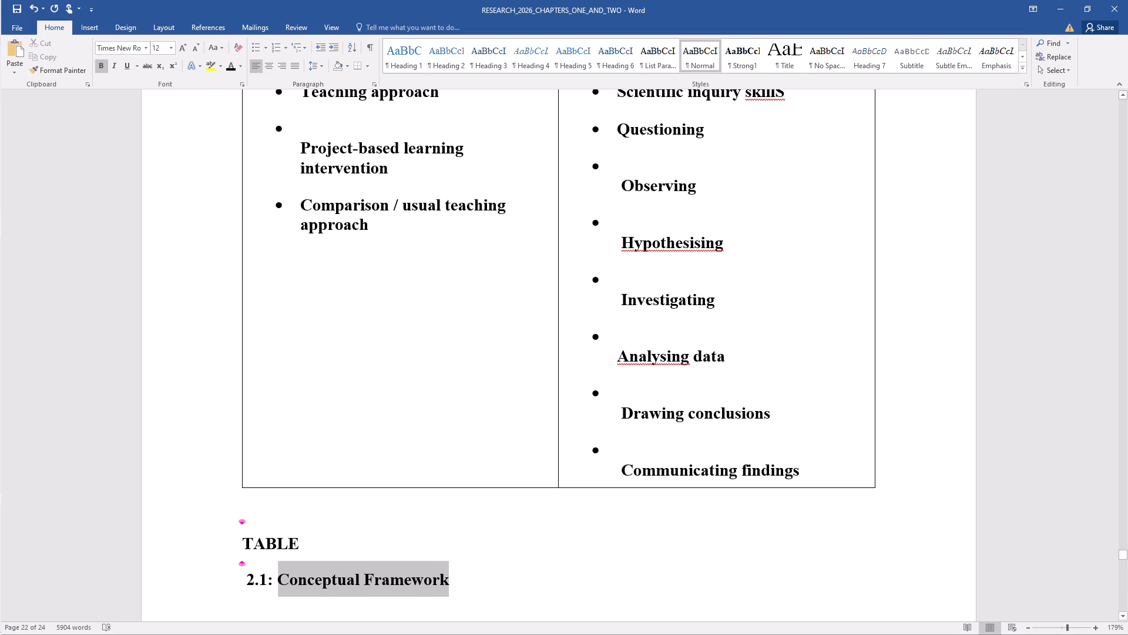
pyautogui.moveTo(347, 563); pyautogui.dragTo(237, 525)
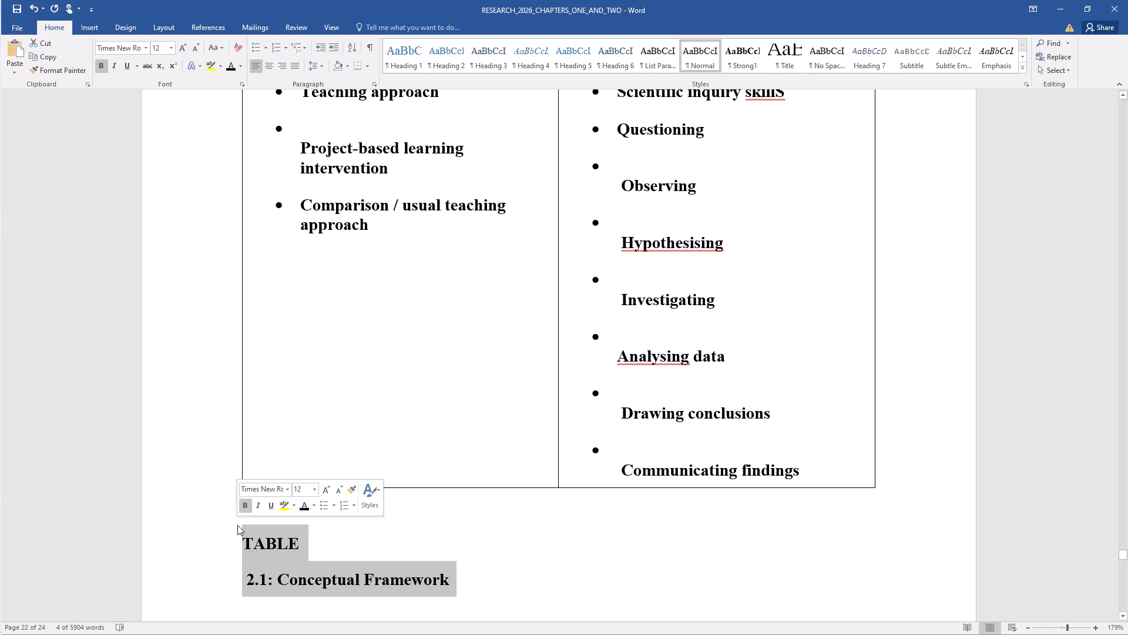
pyautogui.hotkey('ctrl', 'x')
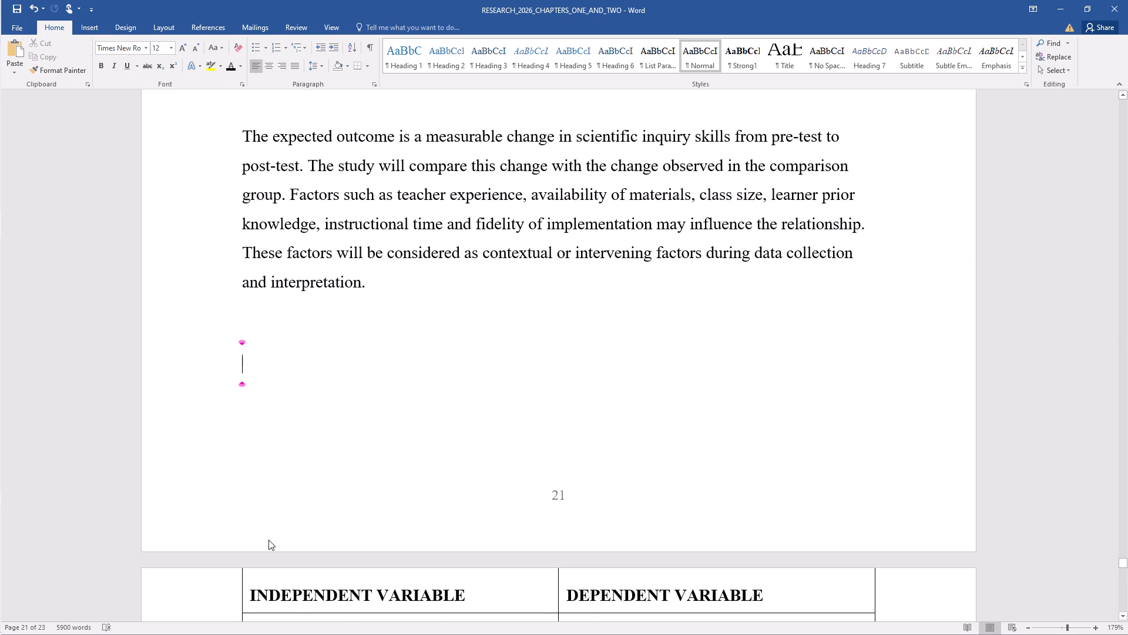
pyautogui.press('Return')
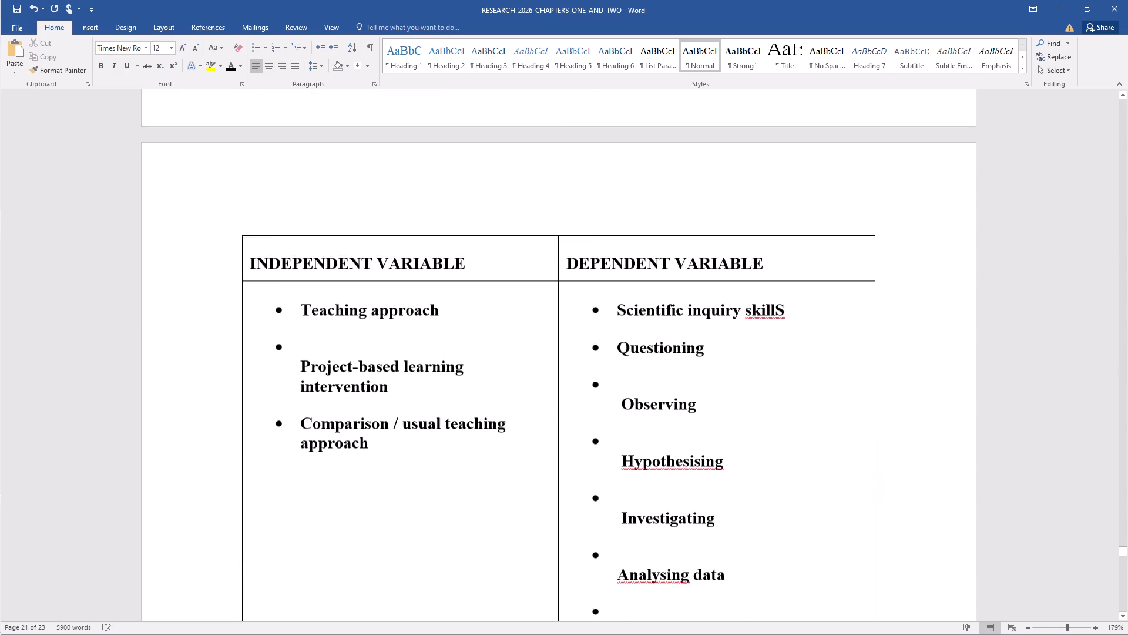
pyautogui.click(305, 282)
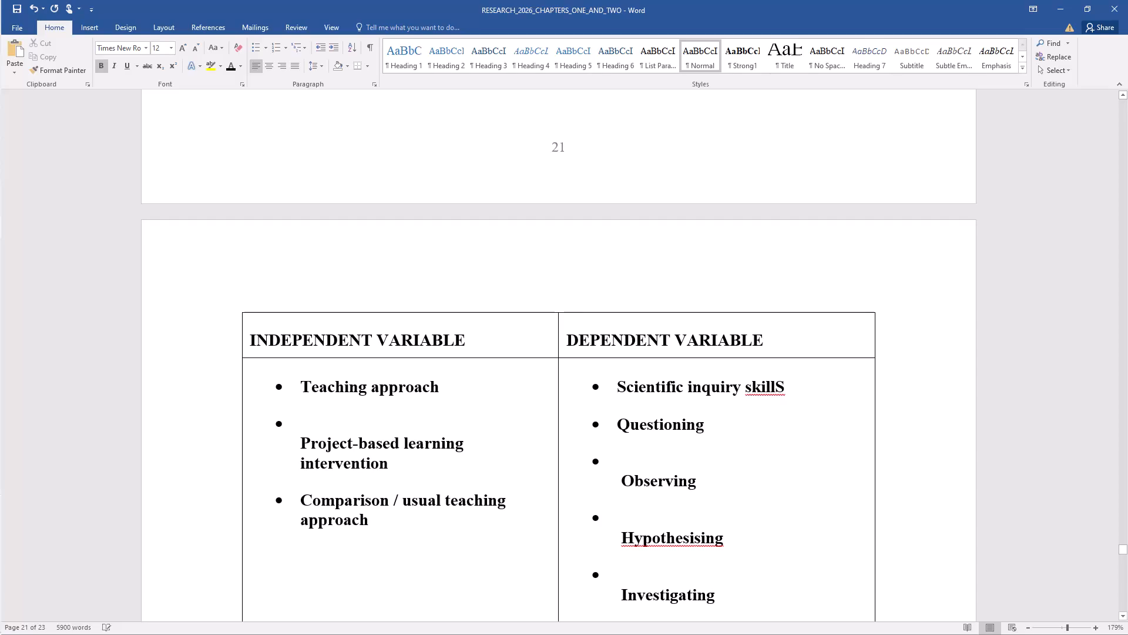
pyautogui.press('Return')
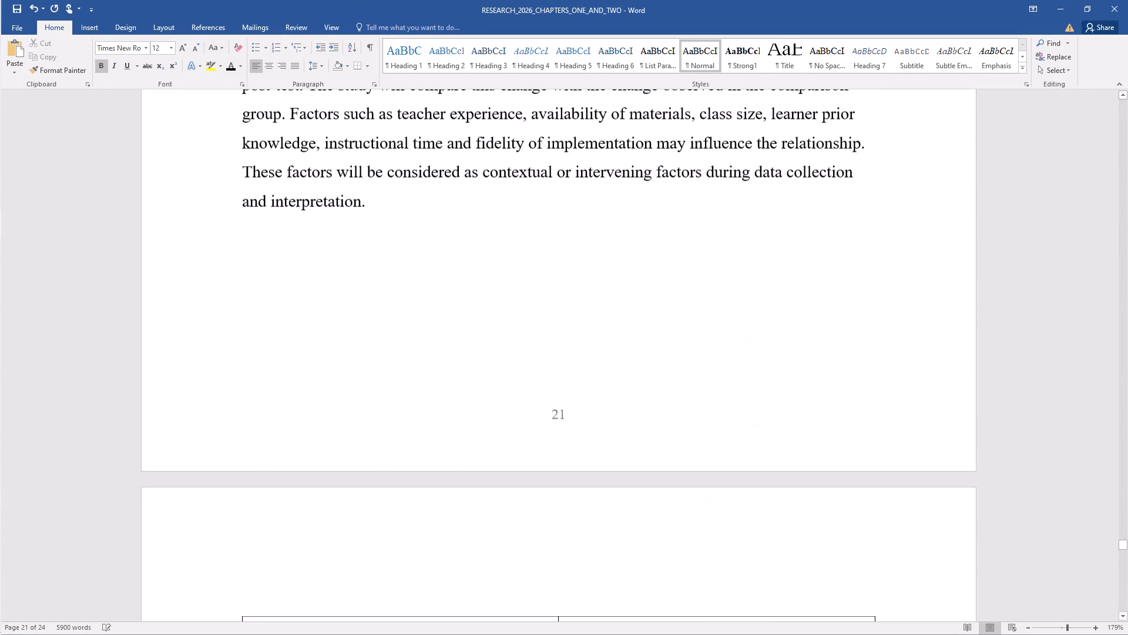
pyautogui.click(255, 543)
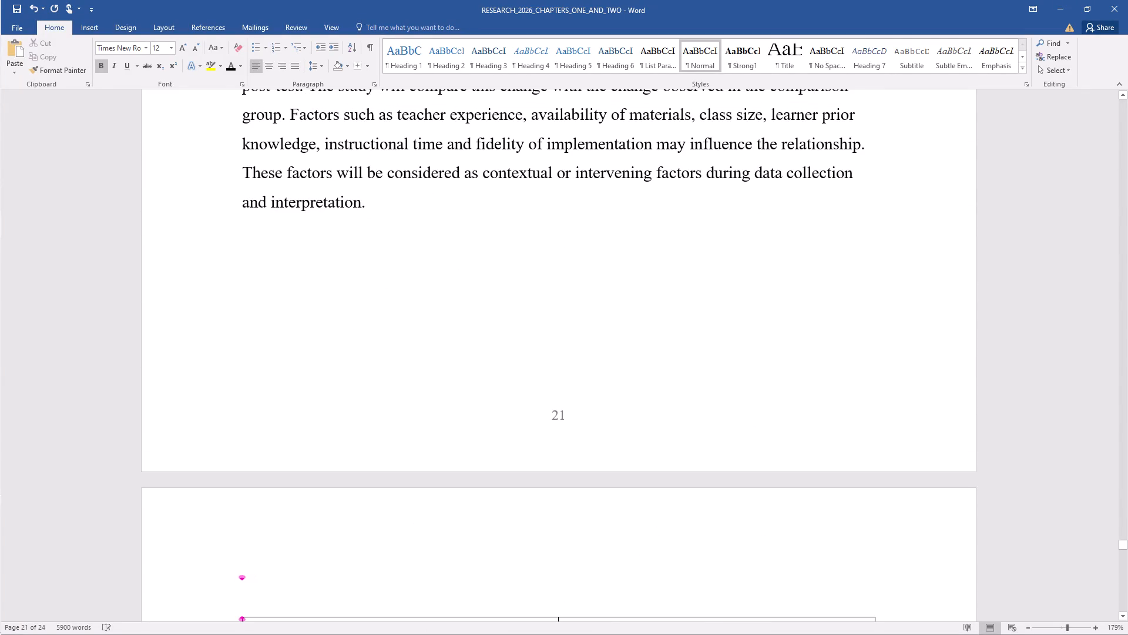
pyautogui.hotkey('ctrl', 'v')
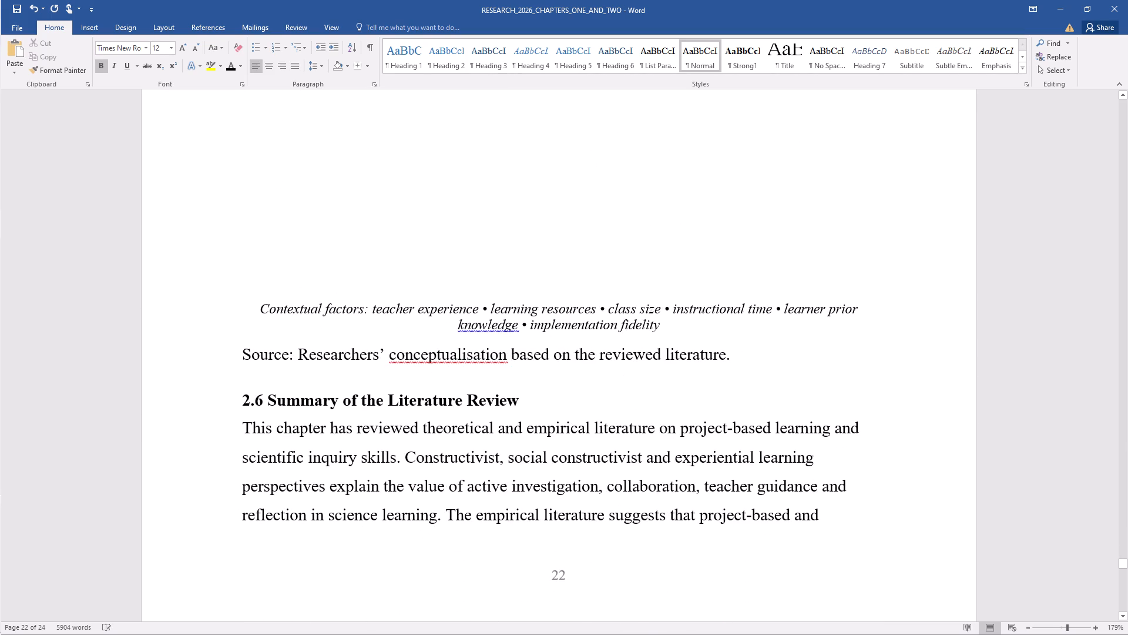
# Left-align the "Contextual factors" note while trying to remove the blank space above it, keeping its full wording.
pyautogui.click(260, 306)
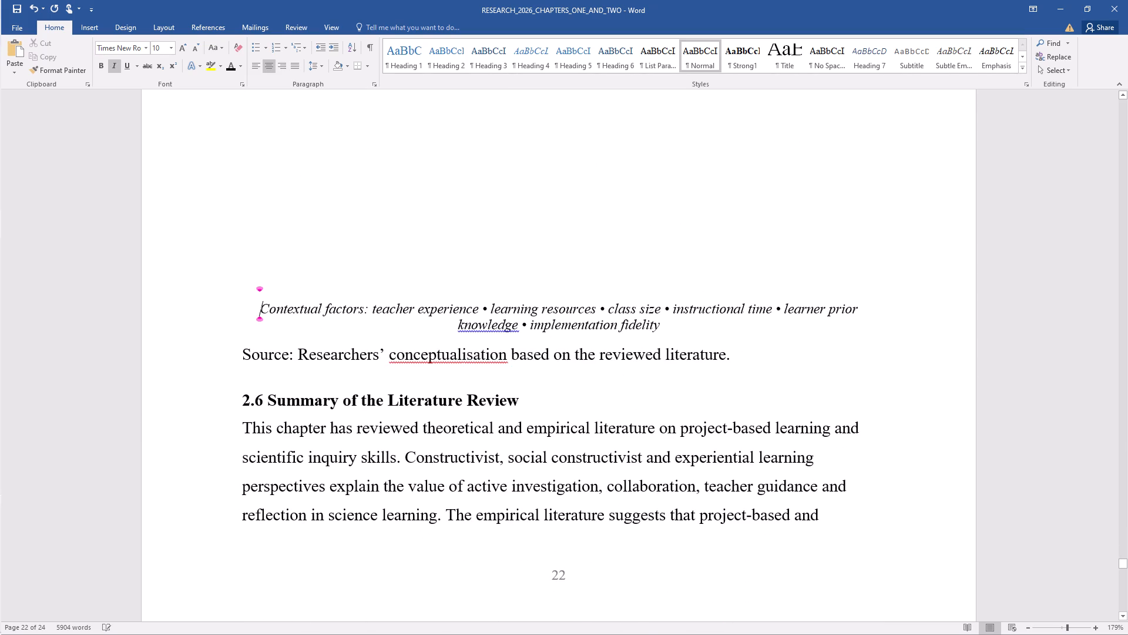
pyautogui.press('BackSpace')
pyautogui.press('BackSpace')
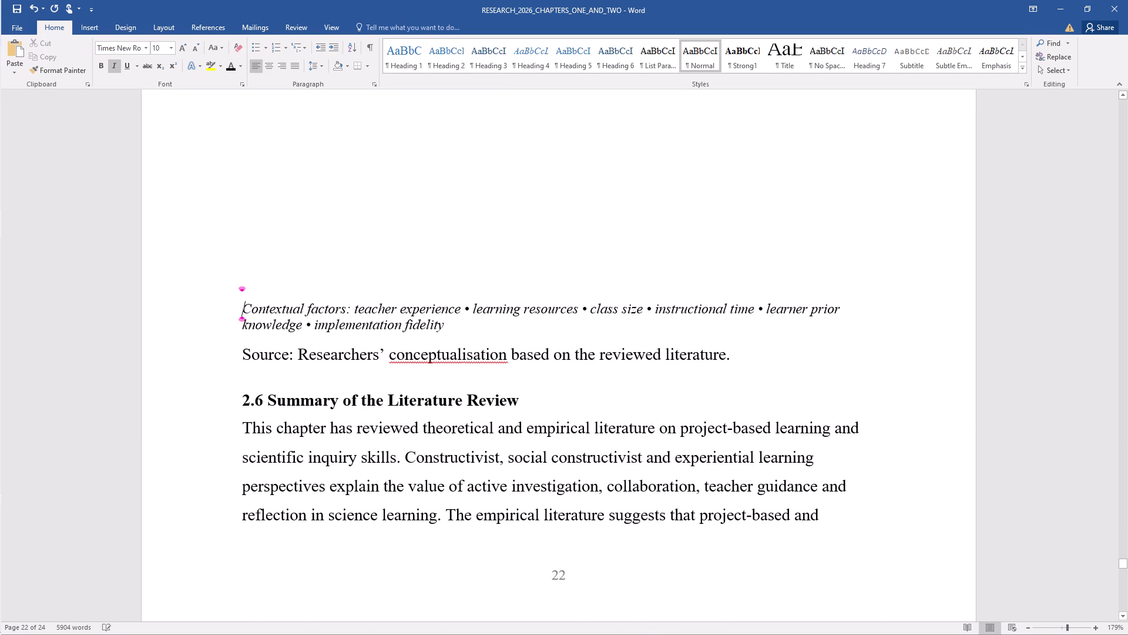
pyautogui.press('BackSpace')
pyautogui.press('BackSpace')
pyautogui.press('BackSpace')
pyautogui.press('Delete')
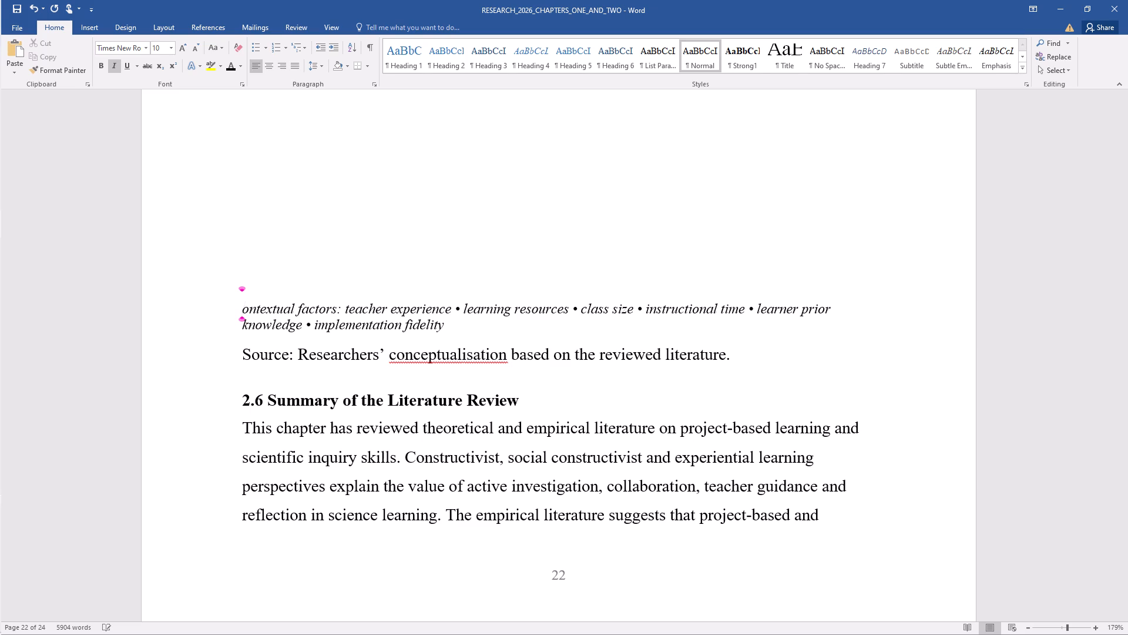
pyautogui.hotkey('ctrl', 'z')
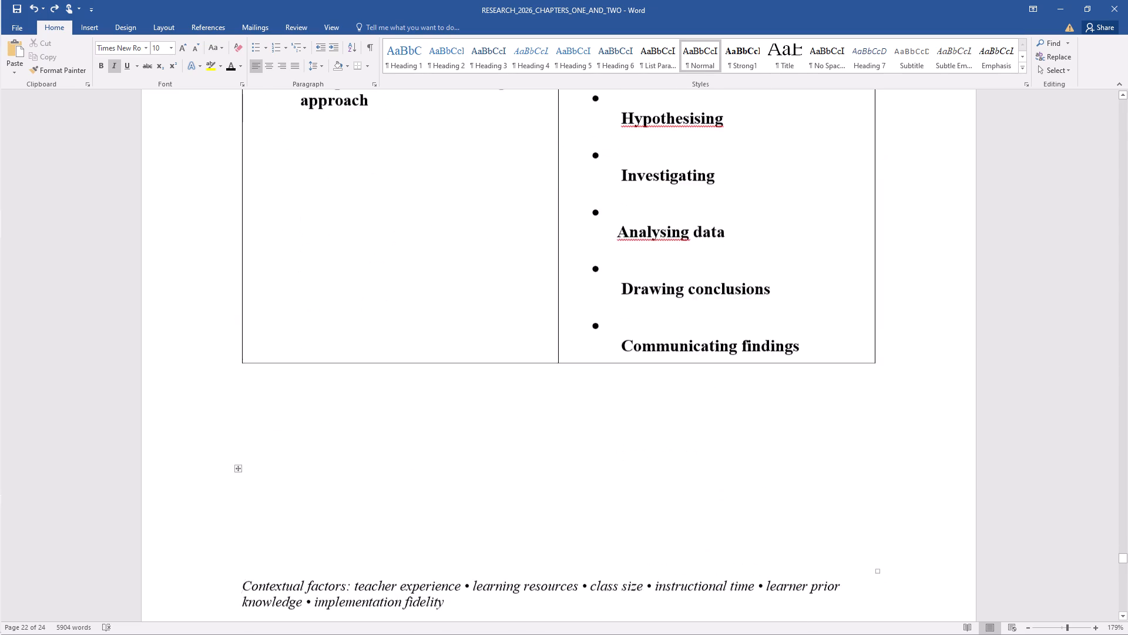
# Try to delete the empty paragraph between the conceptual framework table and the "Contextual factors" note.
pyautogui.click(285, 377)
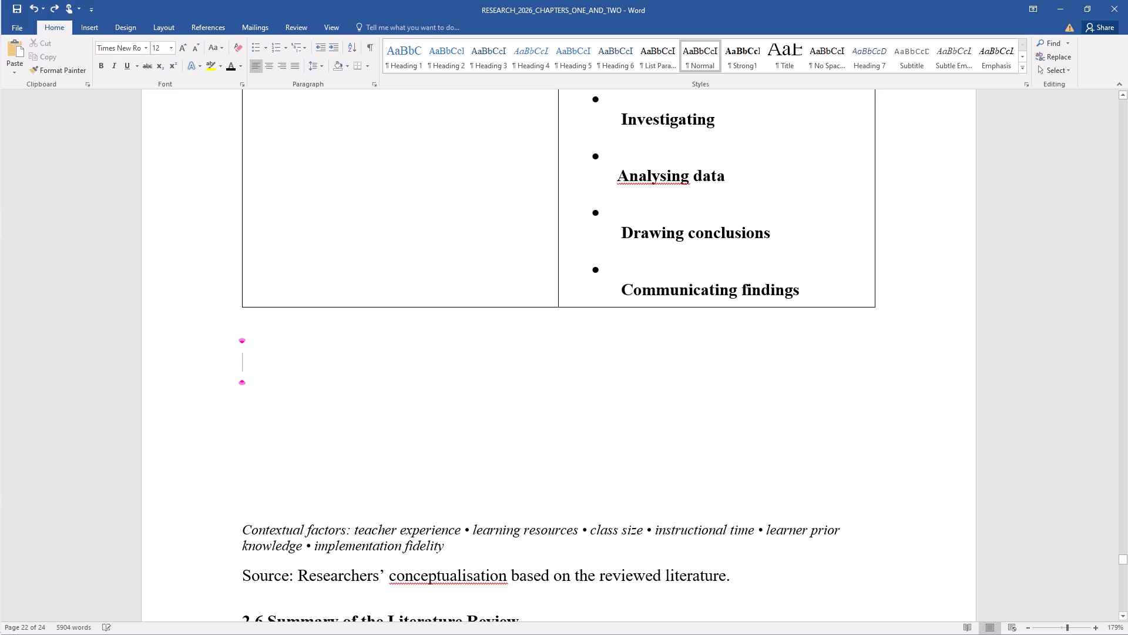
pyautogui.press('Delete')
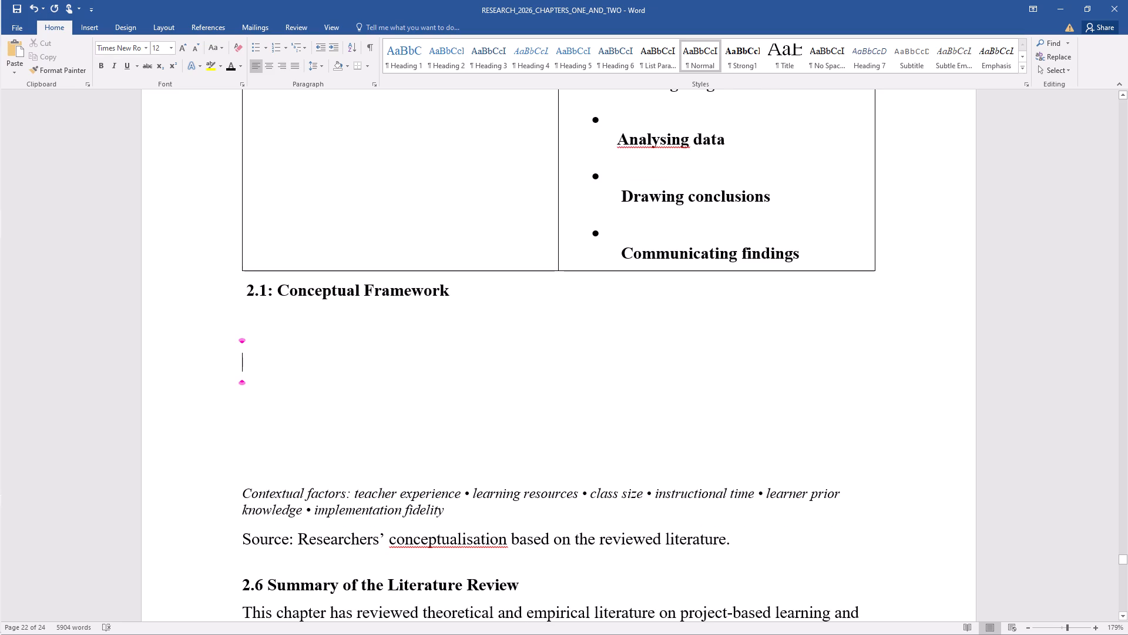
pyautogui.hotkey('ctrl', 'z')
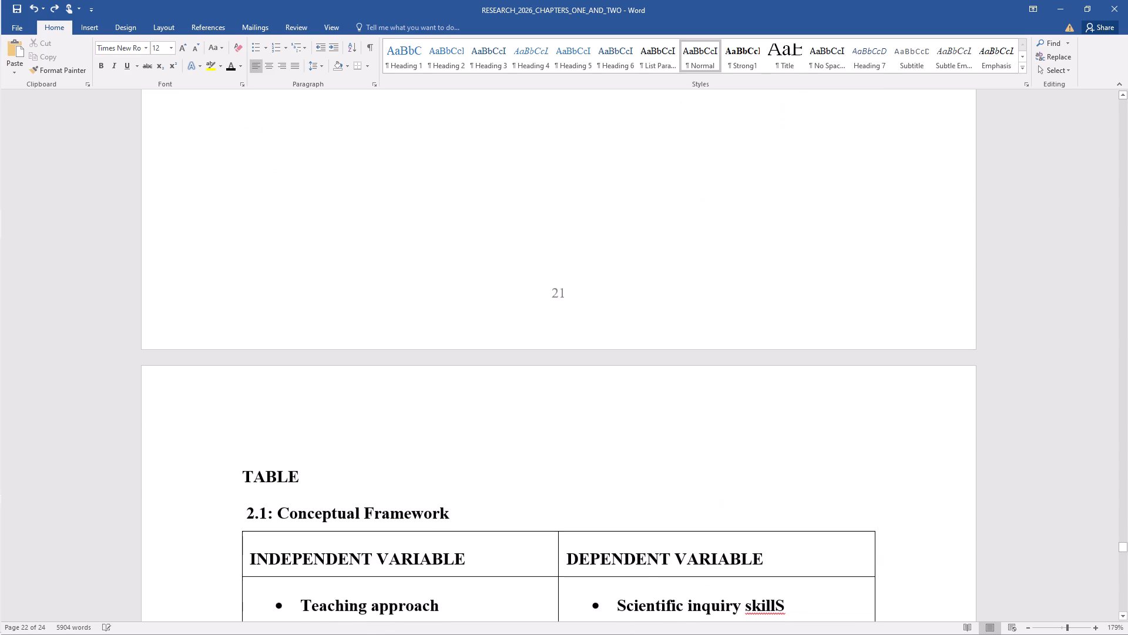
# Insert a paragraph break after the "2.1: Conceptual Framework" caption line above the table.
pyautogui.click(456, 513)
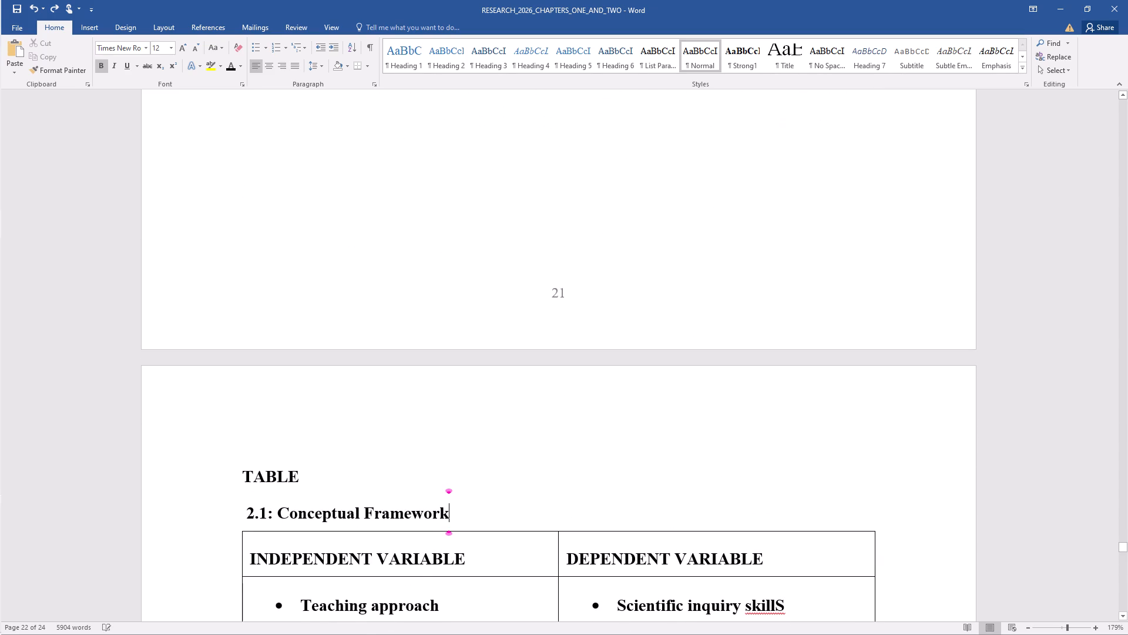
pyautogui.press('Return')
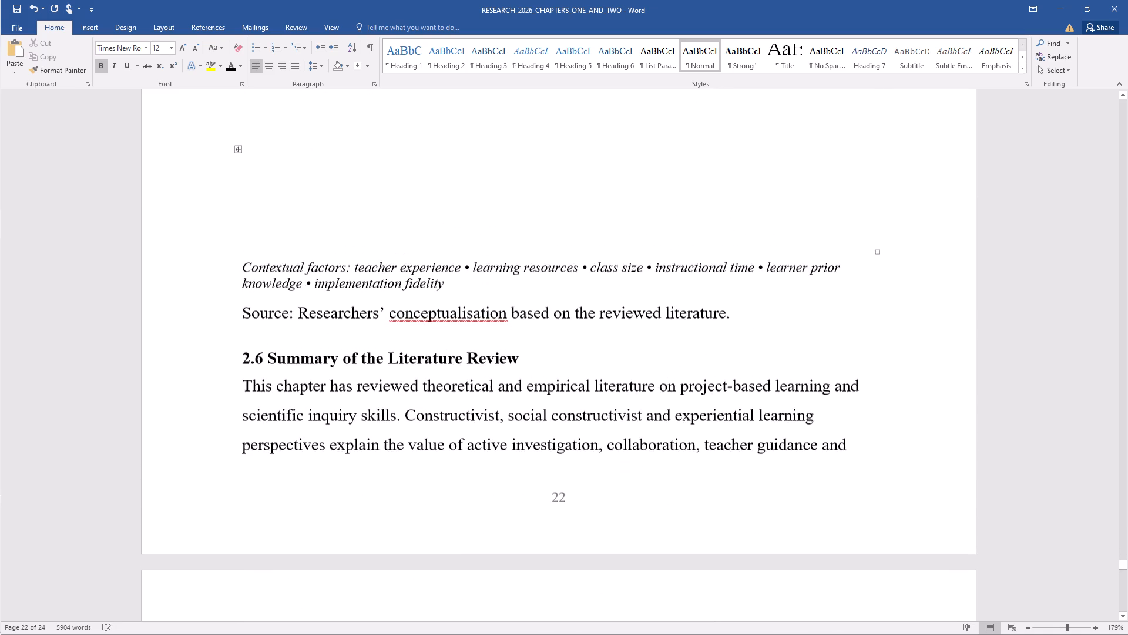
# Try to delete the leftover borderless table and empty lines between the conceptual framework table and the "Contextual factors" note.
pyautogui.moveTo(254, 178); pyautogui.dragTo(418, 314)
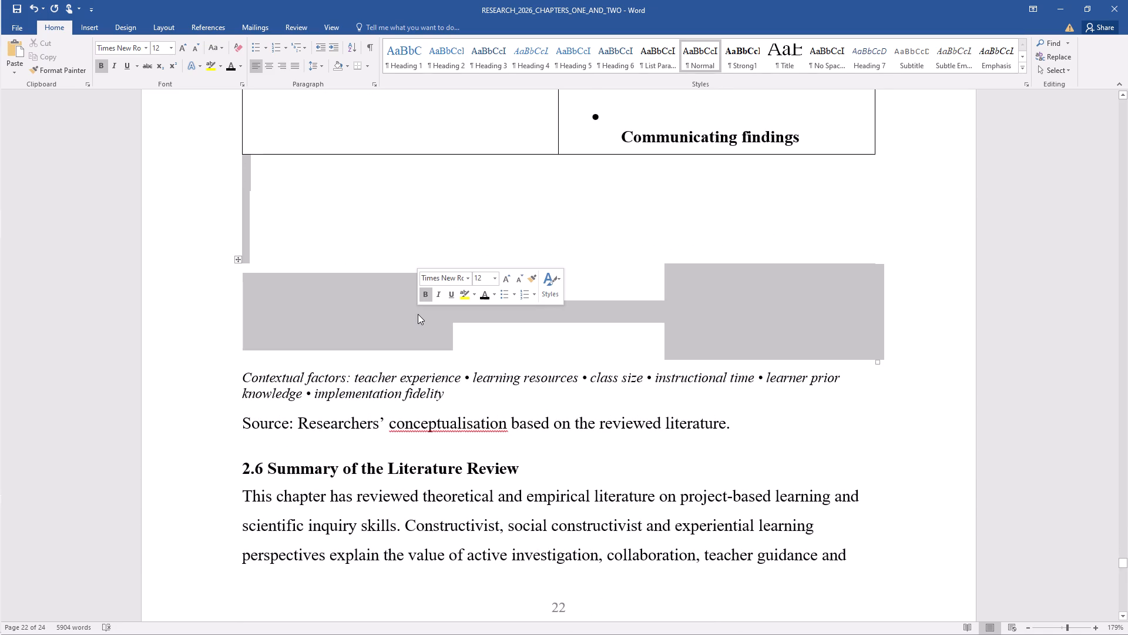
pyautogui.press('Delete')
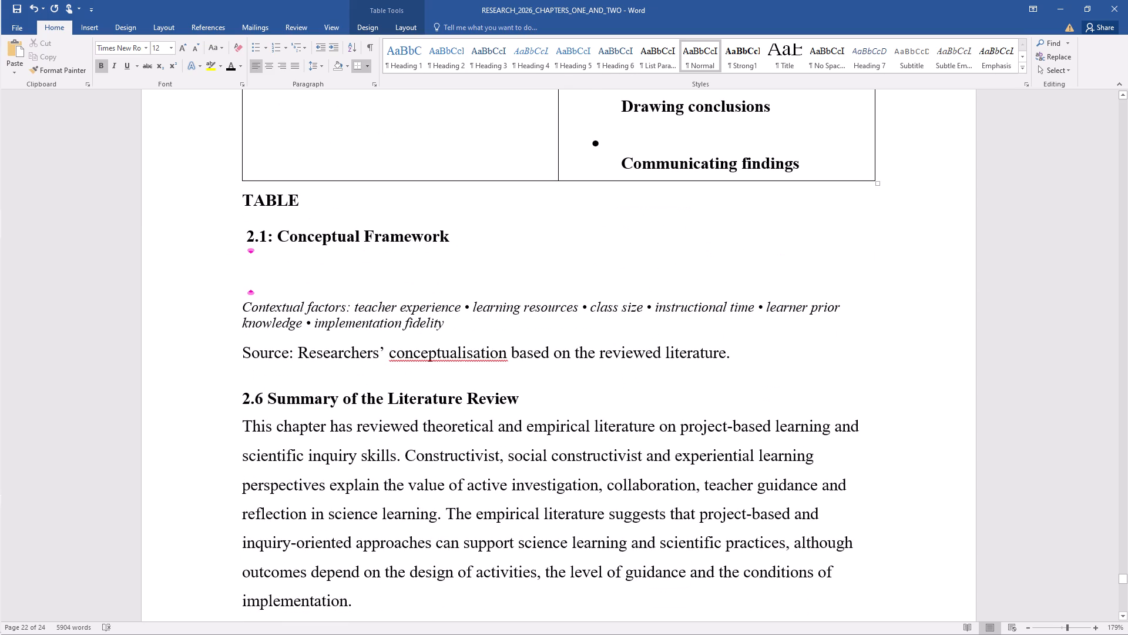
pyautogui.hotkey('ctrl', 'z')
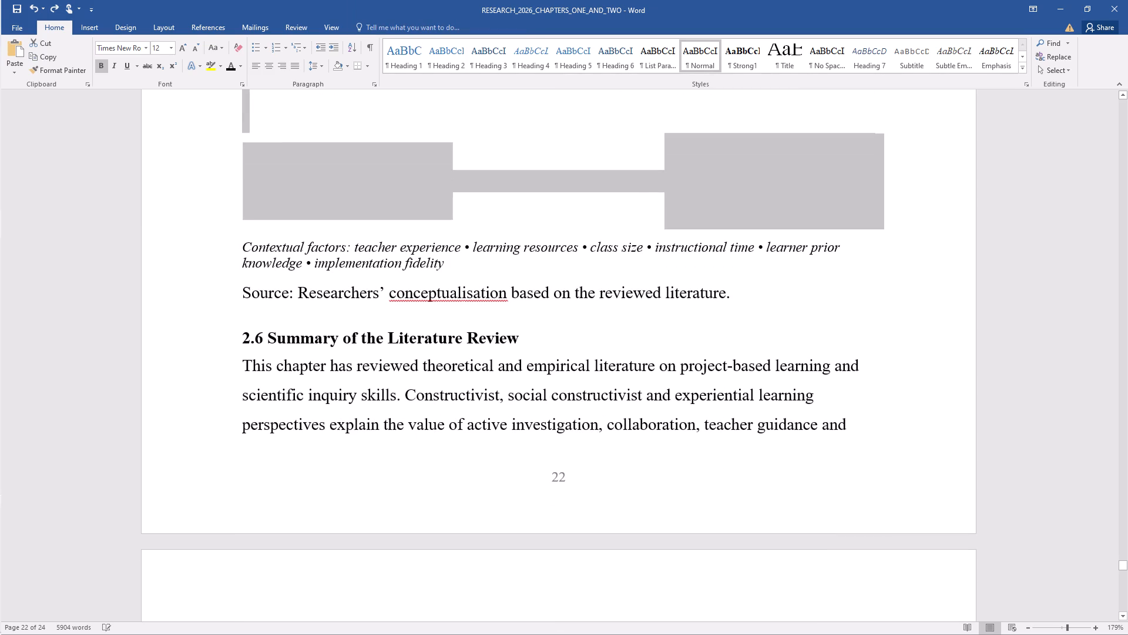
# Save a copy of the document to the Desktop as a Word document named CHPTER 22.
pyautogui.click(25, 31)
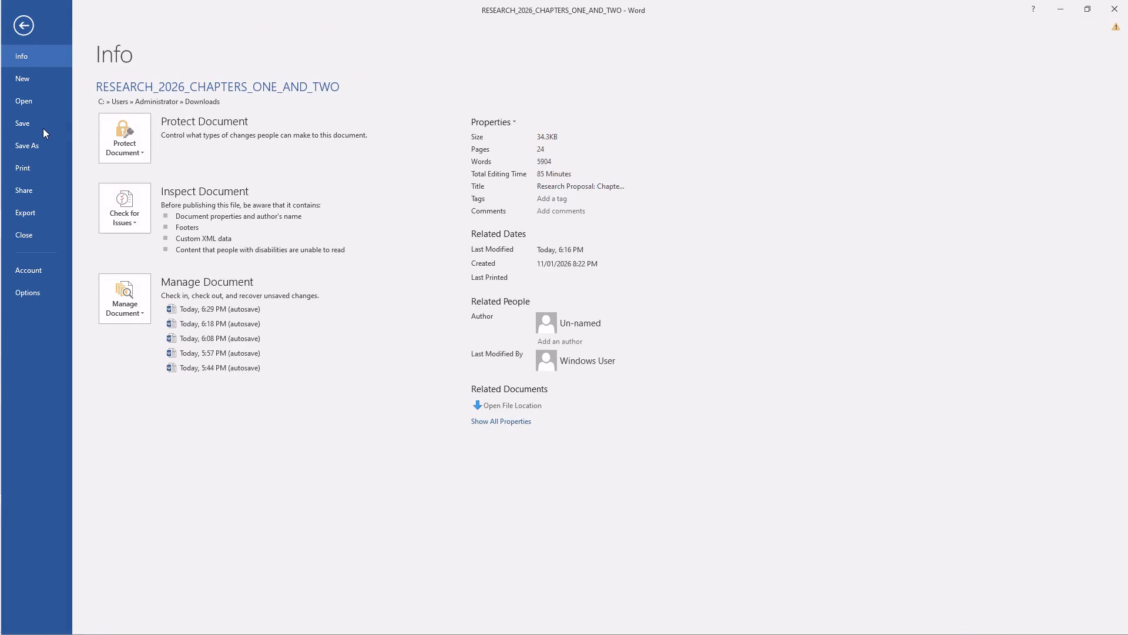
pyautogui.click(43, 149)
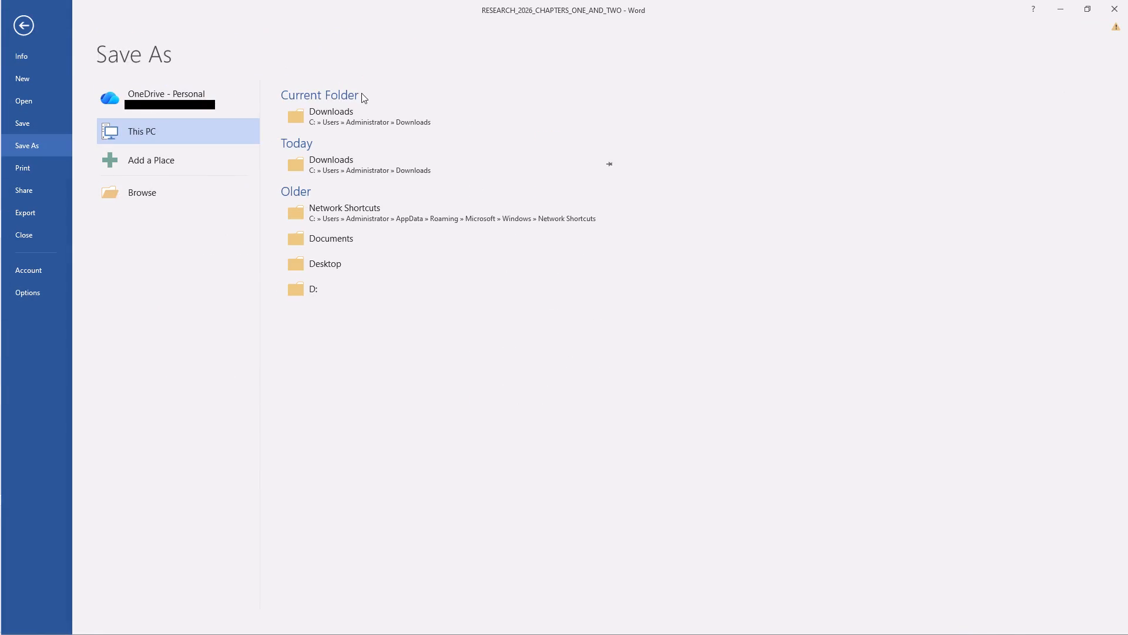
pyautogui.click(330, 258)
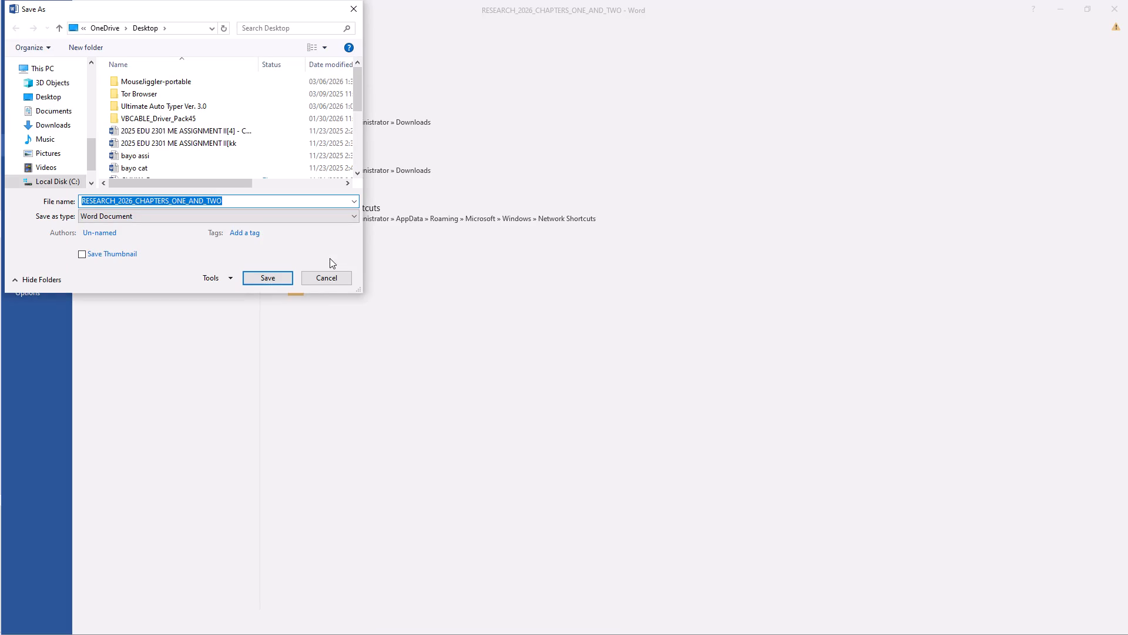
pyautogui.write('CHPTER 22')
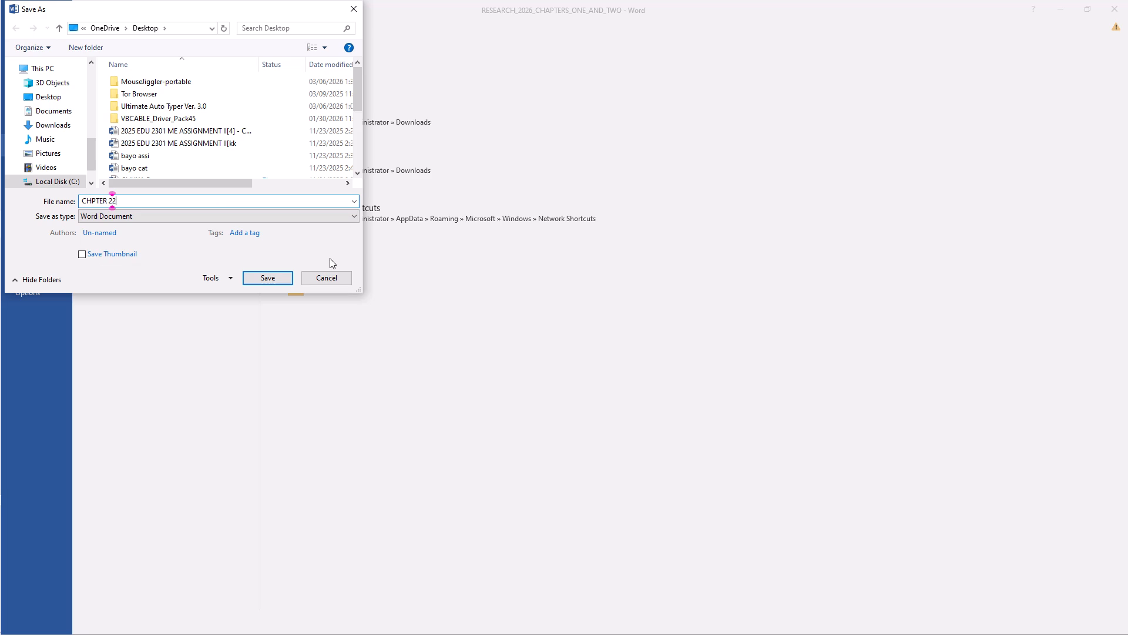
pyautogui.click(268, 278)
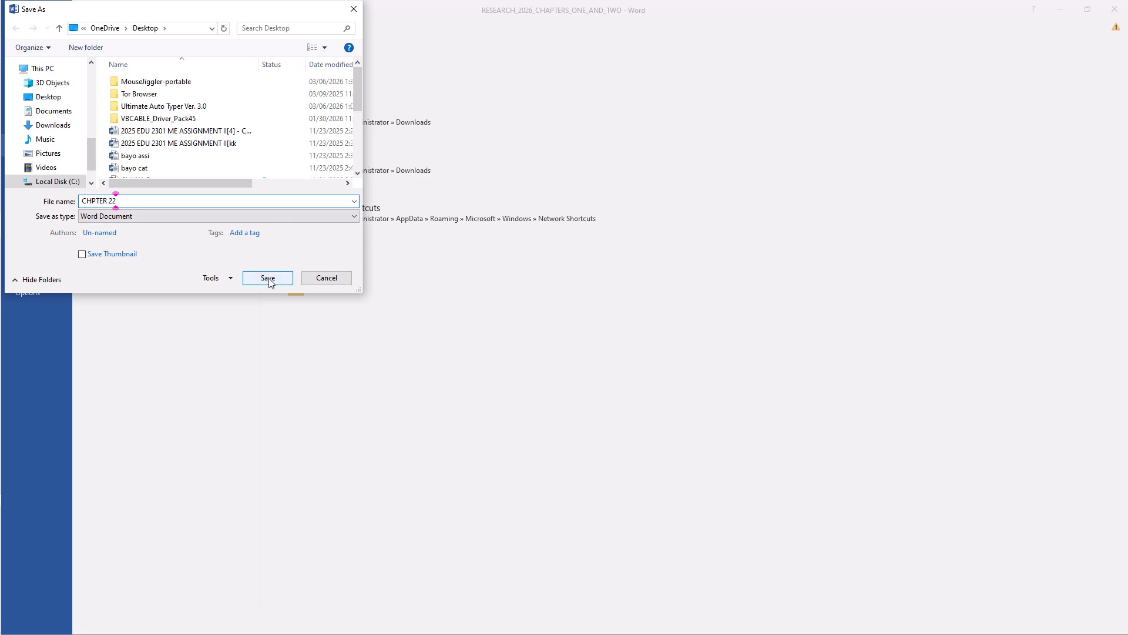
pyautogui.click(268, 278)
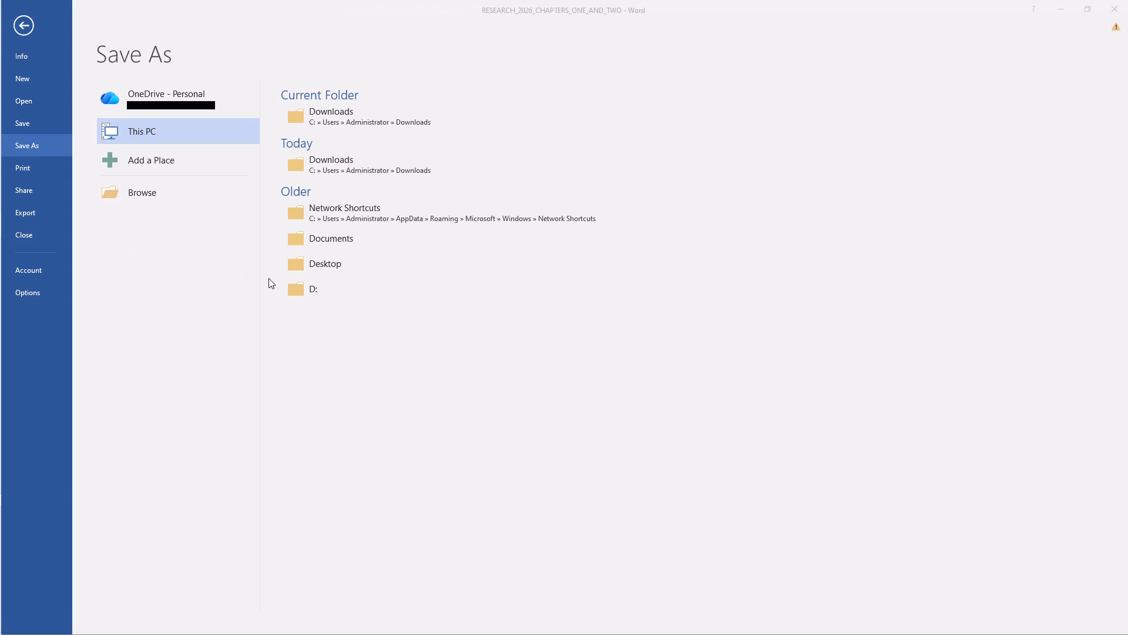